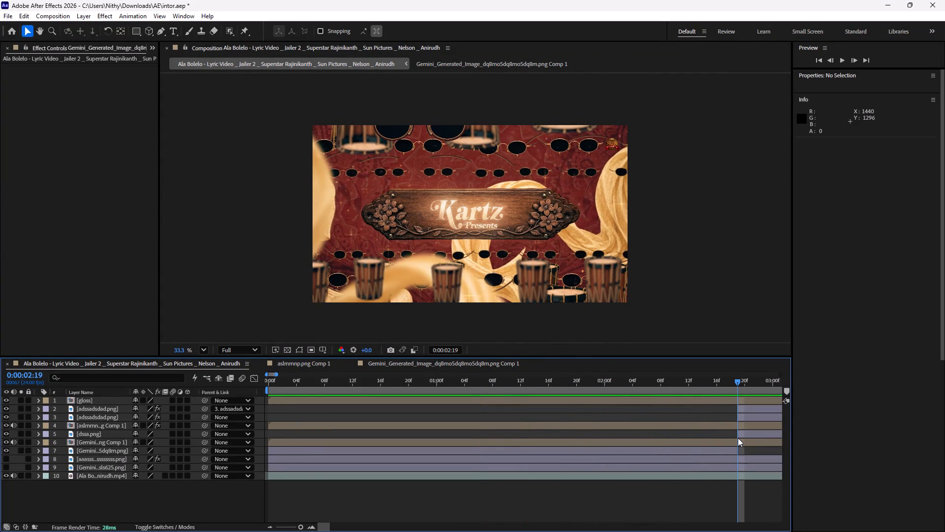
# Copy the Ala Bolelo lyric video layer from the main composition and paste it into the gloss composition.
pyautogui.click(619, 400)
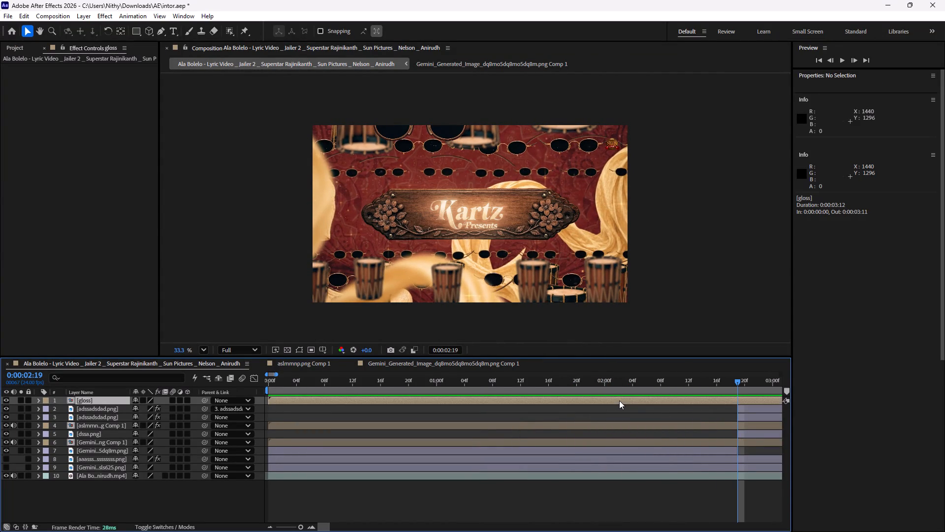
pyautogui.click(342, 479)
pyautogui.hotkey('ctrl', 'c')
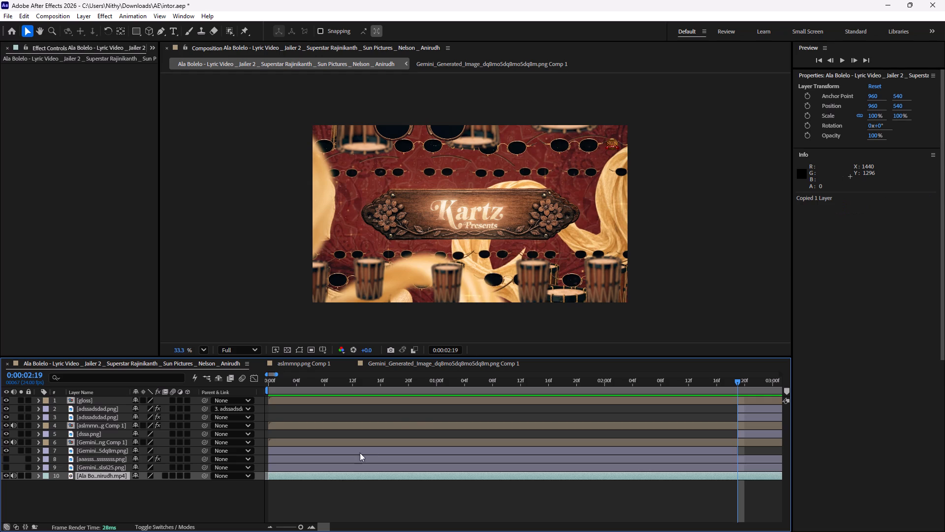
pyautogui.hotkey('ctrl', 'c')
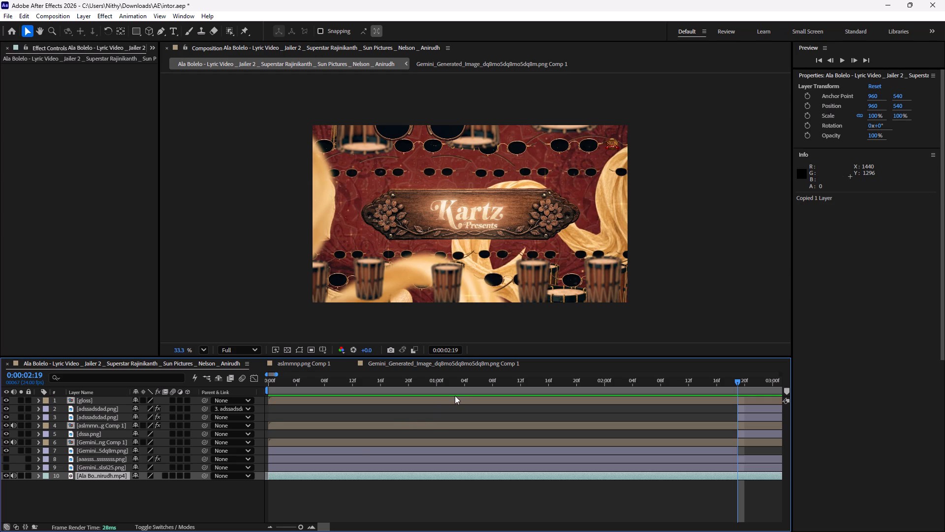
pyautogui.click(455, 396)
pyautogui.click(454, 397)
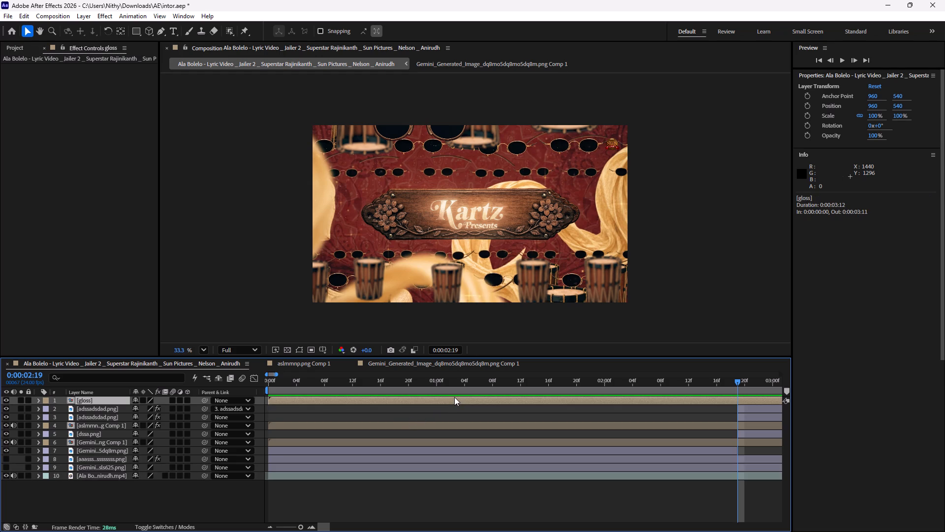
pyautogui.press('Return')
pyautogui.tripleClick(457, 398)
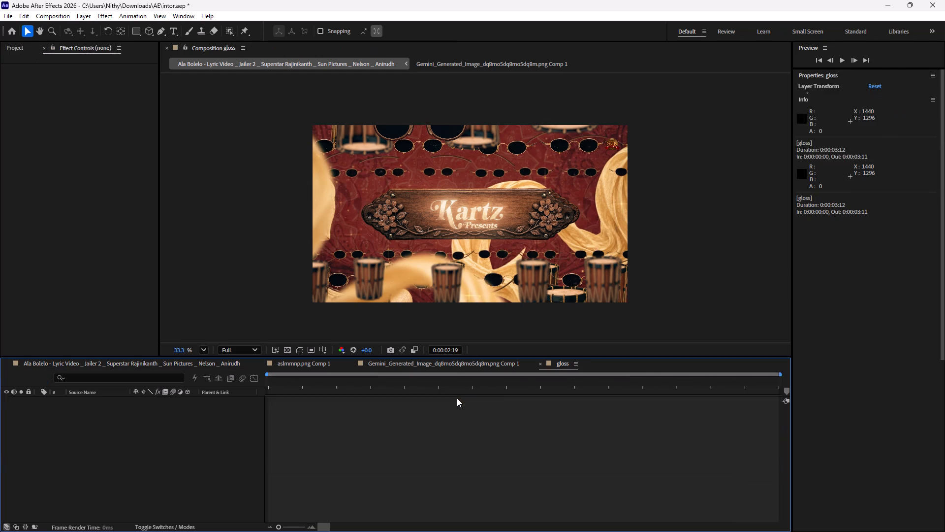
pyautogui.click(423, 461)
pyautogui.hotkey('ctrl', 'v')
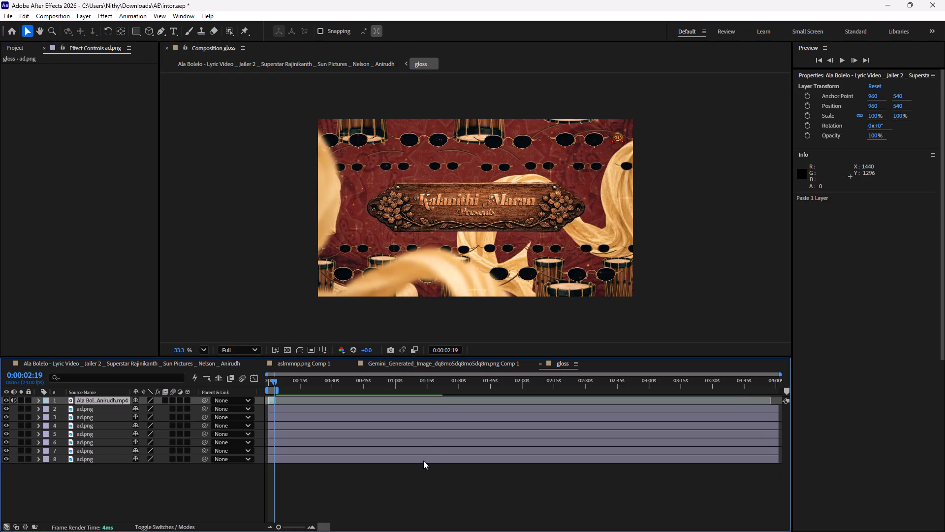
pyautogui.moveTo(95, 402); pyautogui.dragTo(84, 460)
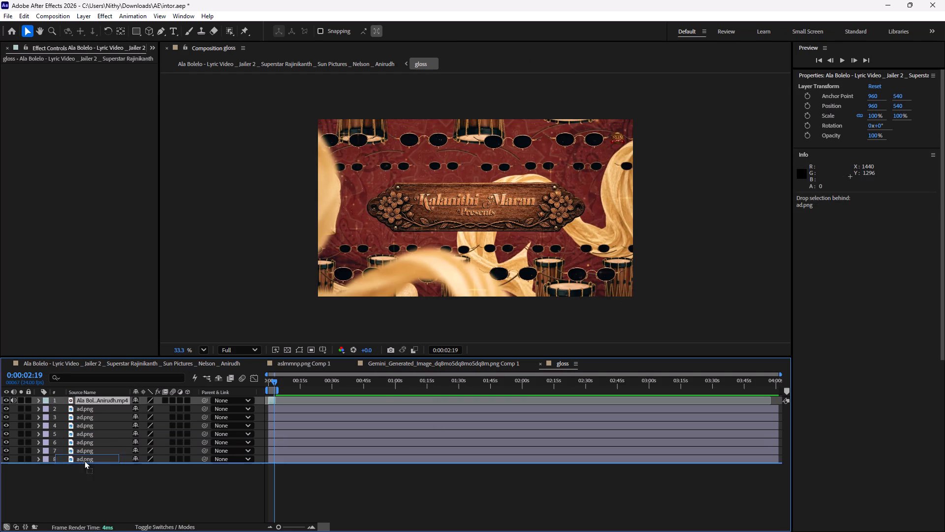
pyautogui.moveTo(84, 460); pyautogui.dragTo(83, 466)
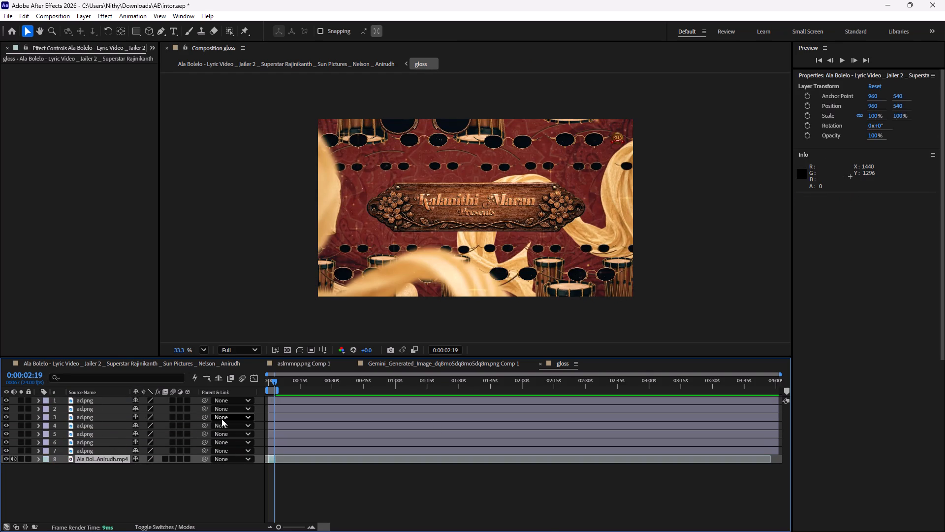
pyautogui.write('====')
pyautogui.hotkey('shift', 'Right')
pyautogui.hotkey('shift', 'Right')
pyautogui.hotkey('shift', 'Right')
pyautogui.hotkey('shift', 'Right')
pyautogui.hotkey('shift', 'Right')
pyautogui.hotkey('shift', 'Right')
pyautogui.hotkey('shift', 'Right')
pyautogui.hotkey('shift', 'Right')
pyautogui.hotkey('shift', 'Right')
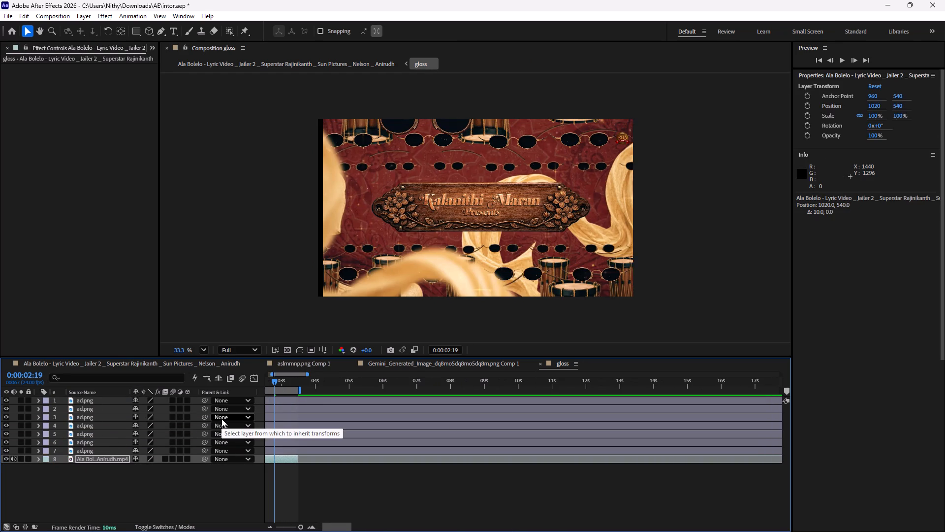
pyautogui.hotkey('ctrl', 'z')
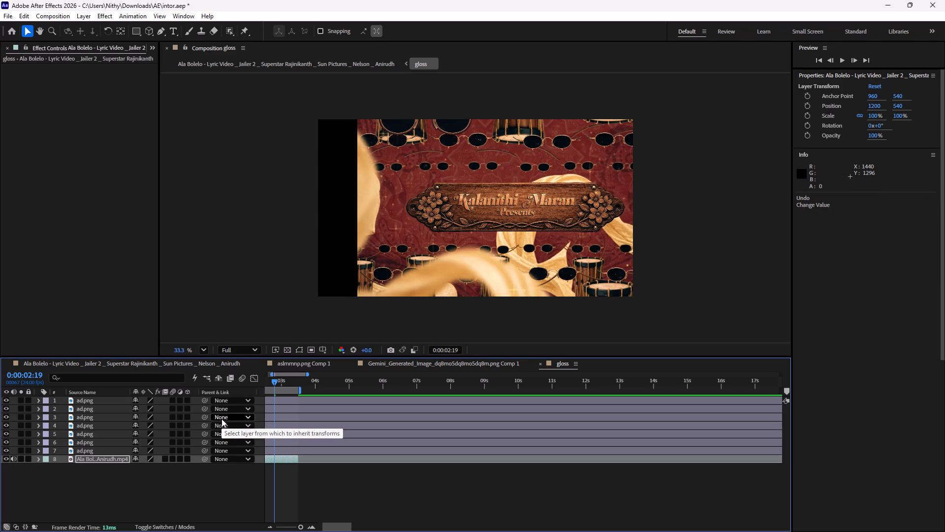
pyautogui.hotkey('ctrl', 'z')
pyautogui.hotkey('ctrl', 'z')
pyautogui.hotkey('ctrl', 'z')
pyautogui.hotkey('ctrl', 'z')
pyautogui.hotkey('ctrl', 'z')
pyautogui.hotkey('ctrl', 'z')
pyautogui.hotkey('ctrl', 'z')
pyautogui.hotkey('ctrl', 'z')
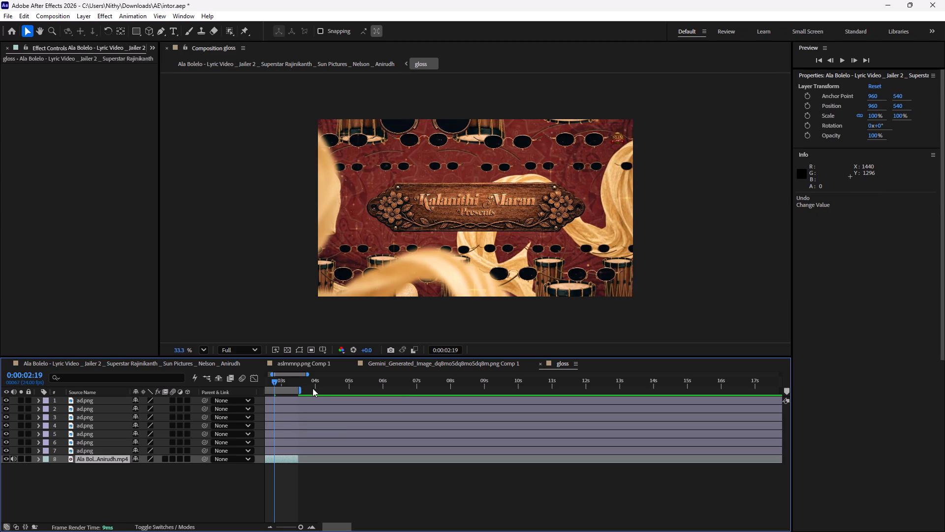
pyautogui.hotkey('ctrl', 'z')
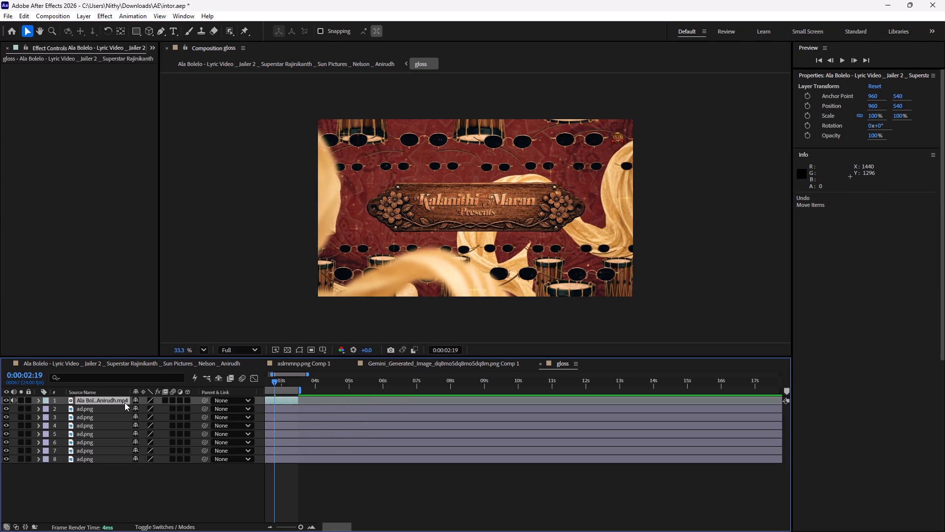
# Move the pasted video layer to the bottom of the stack, below all the ad.png layers.
pyautogui.moveTo(119, 400); pyautogui.dragTo(155, 482)
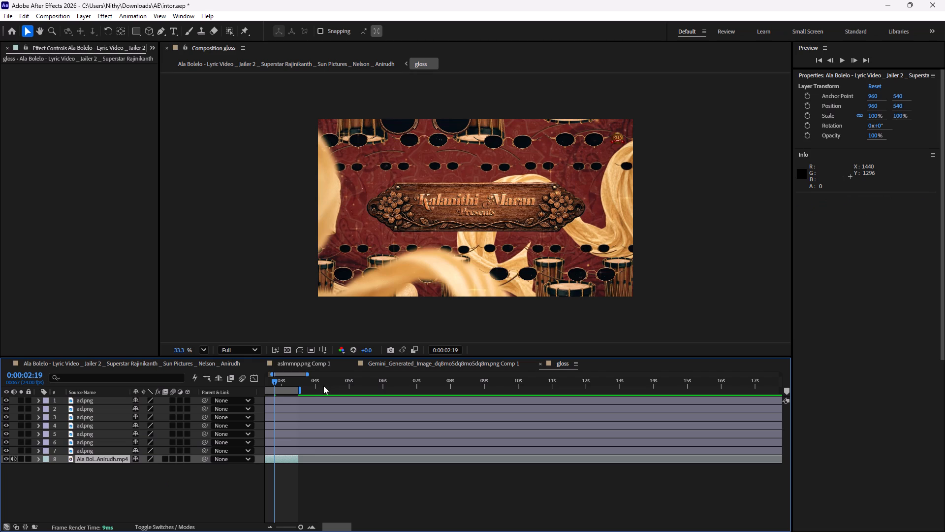
# Split all layers of the gloss composition at 0:00:03:14 and delete the parts after that time.
pyautogui.moveTo(310, 389); pyautogui.dragTo(301, 399)
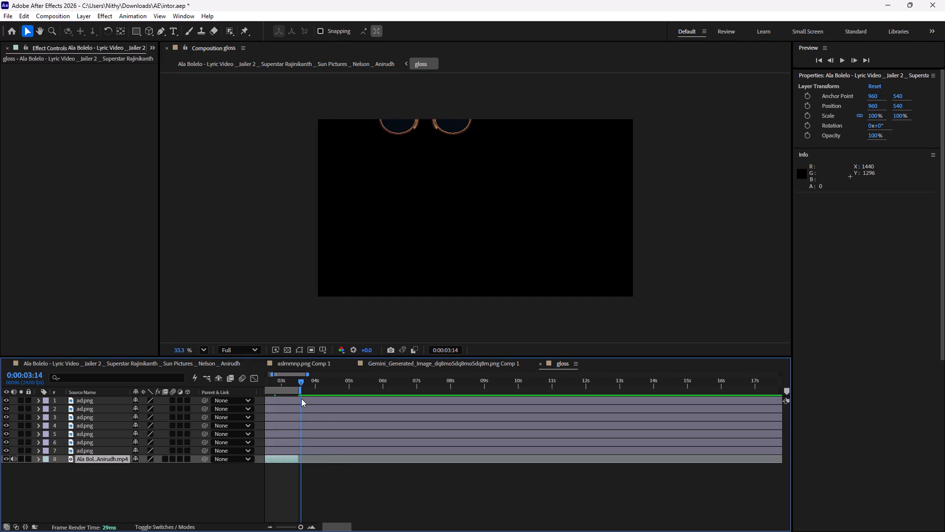
pyautogui.hotkey('ctrl', 'a')
pyautogui.hotkey('ctrl', 'shift', 'd')
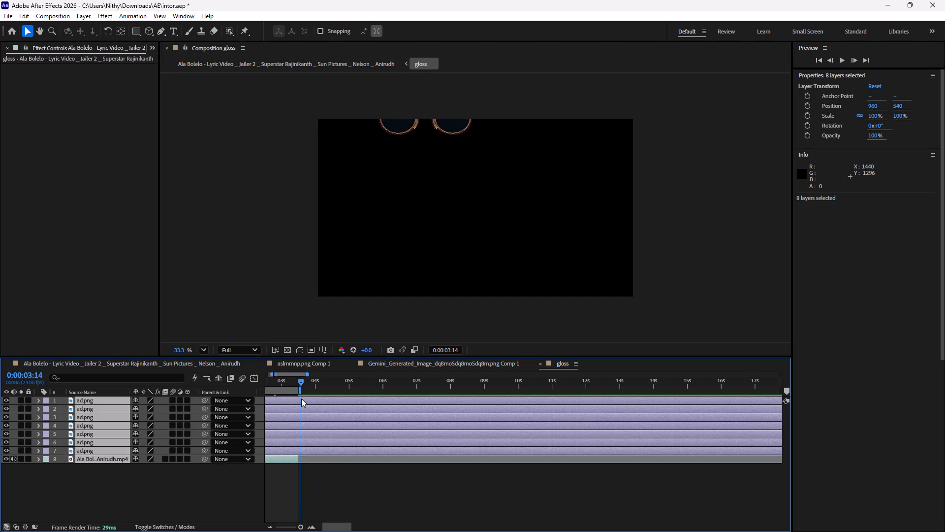
pyautogui.press('BackSpace')
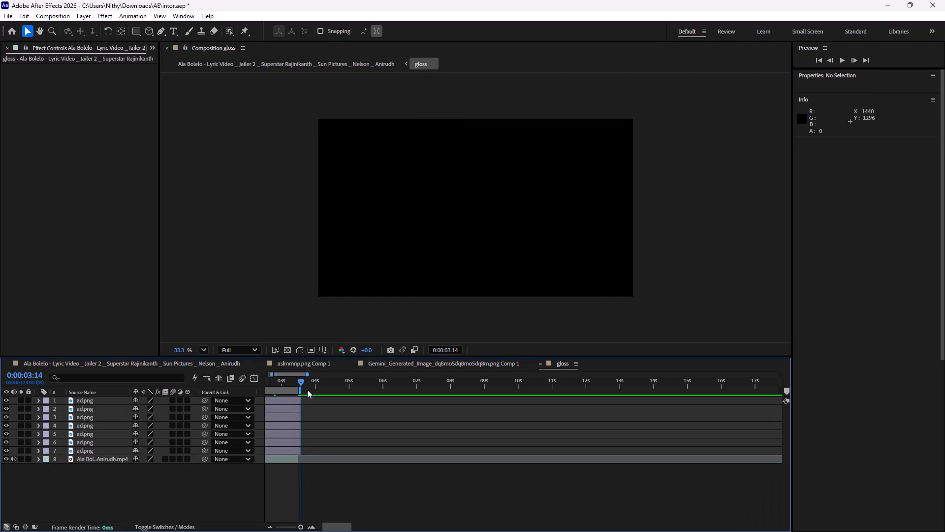
# Scrub through the gloss composition and leave the playhead at 0:00:03:08.
pyautogui.moveTo(303, 381); pyautogui.dragTo(261, 411)
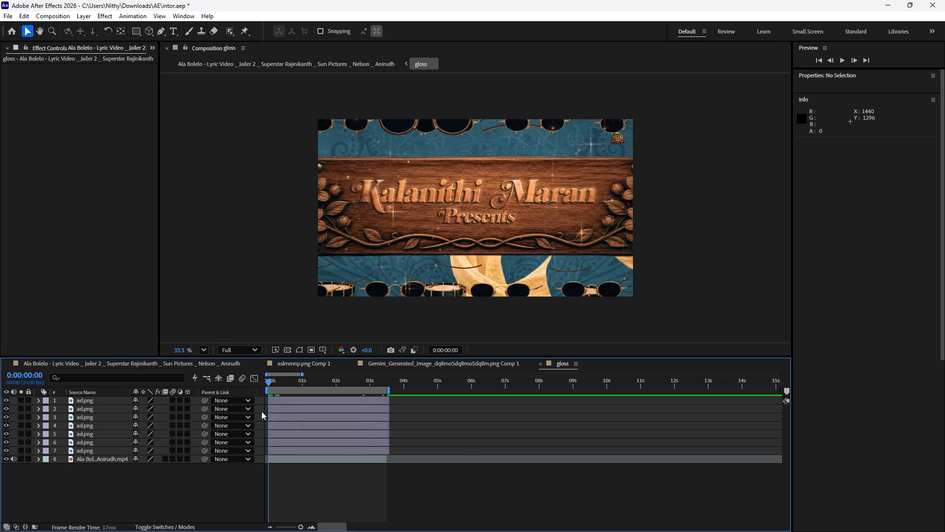
pyautogui.moveTo(261, 411); pyautogui.dragTo(375, 421)
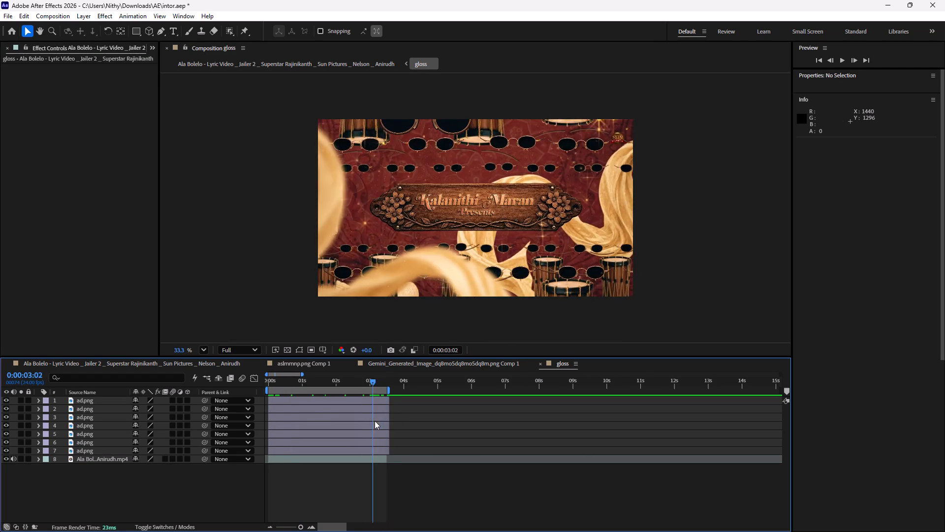
pyautogui.moveTo(375, 421); pyautogui.dragTo(383, 419)
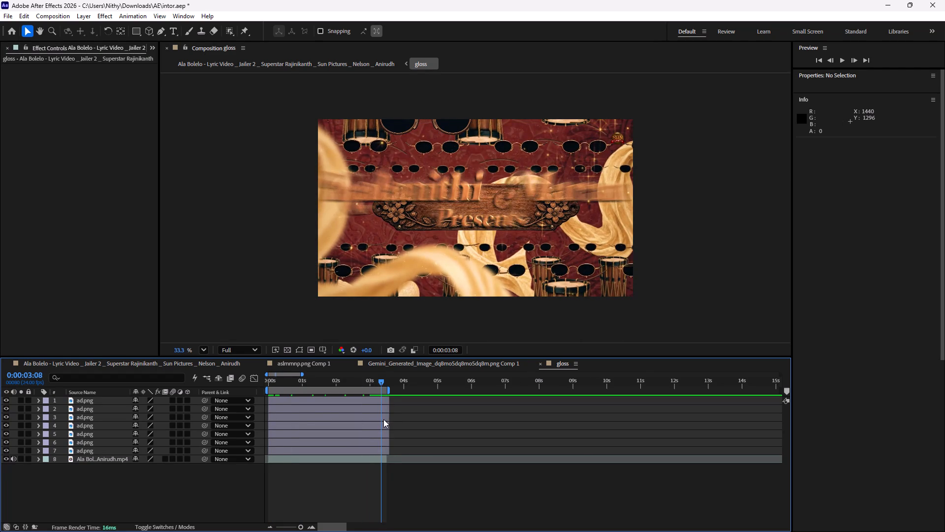
# Delete the six upper ad.png layers, keeping only the one directly above the video layer.
pyautogui.click(352, 399)
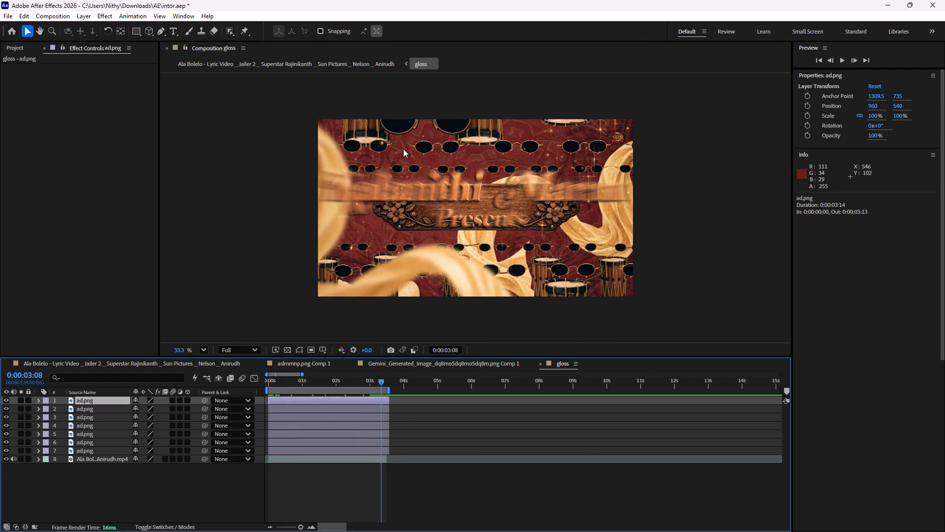
pyautogui.click(349, 450)
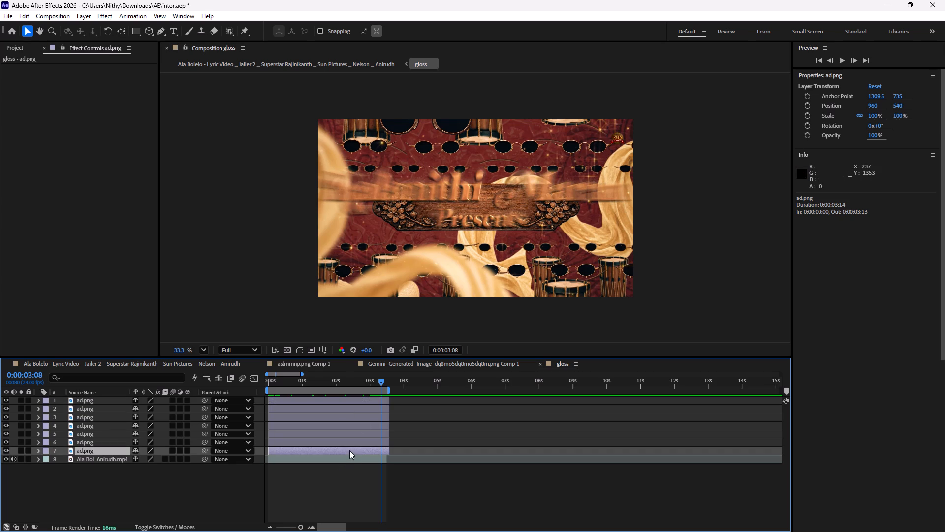
pyautogui.hotkey('ctrl', 'a')
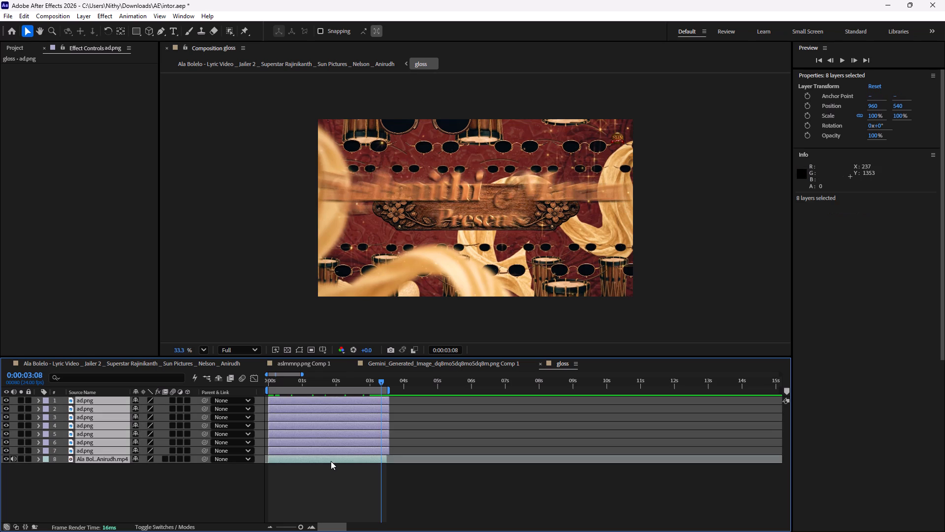
pyautogui.keyDown('ctrl'); pyautogui.click(331, 460); pyautogui.keyUp('ctrl')
pyautogui.keyDown('ctrl'); pyautogui.click(342, 451); pyautogui.keyUp('ctrl')
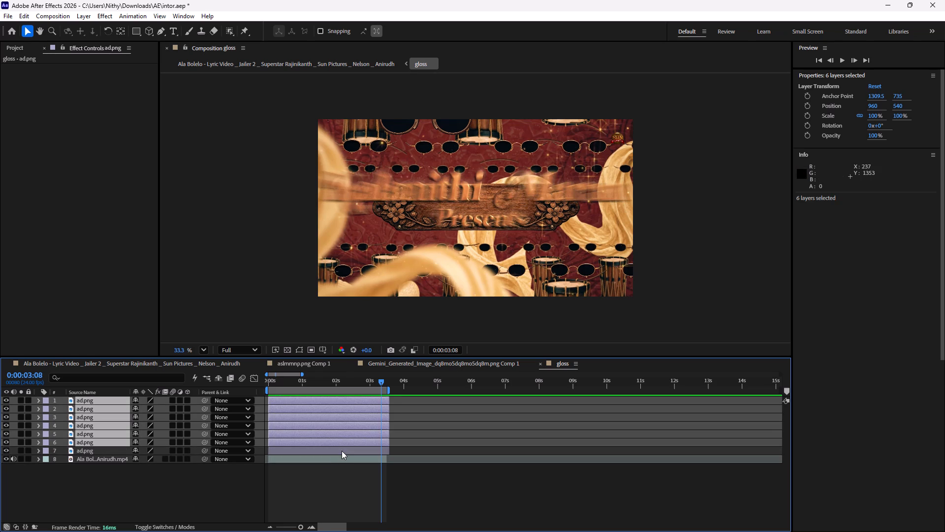
pyautogui.press('BackSpace')
# Move the remaining ad.png sunglasses in the frame to a position of about 1971, 846.
pyautogui.click(372, 400)
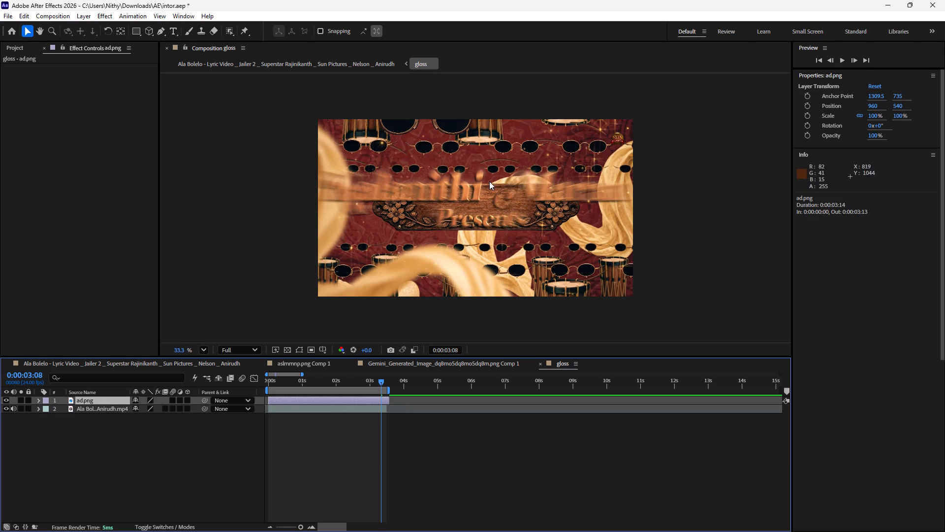
pyautogui.moveTo(446, 123); pyautogui.dragTo(606, 172)
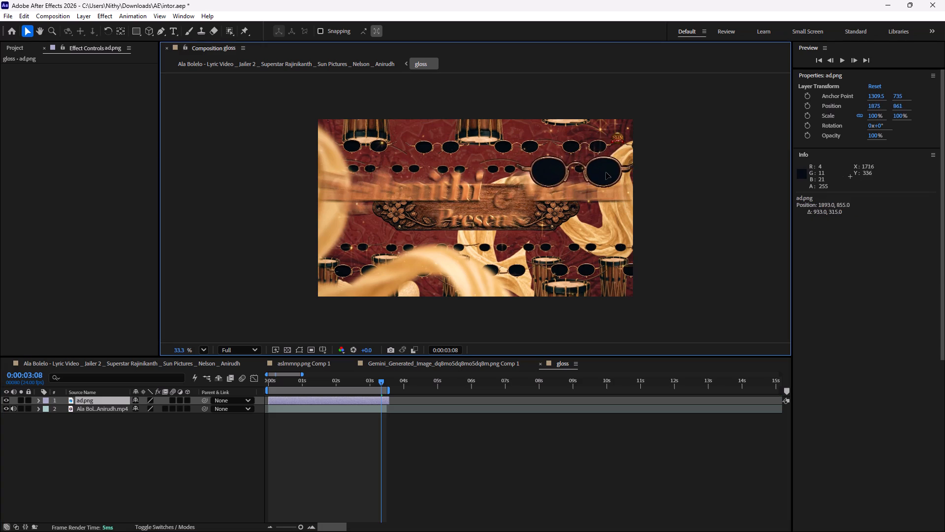
pyautogui.moveTo(606, 172); pyautogui.dragTo(612, 173)
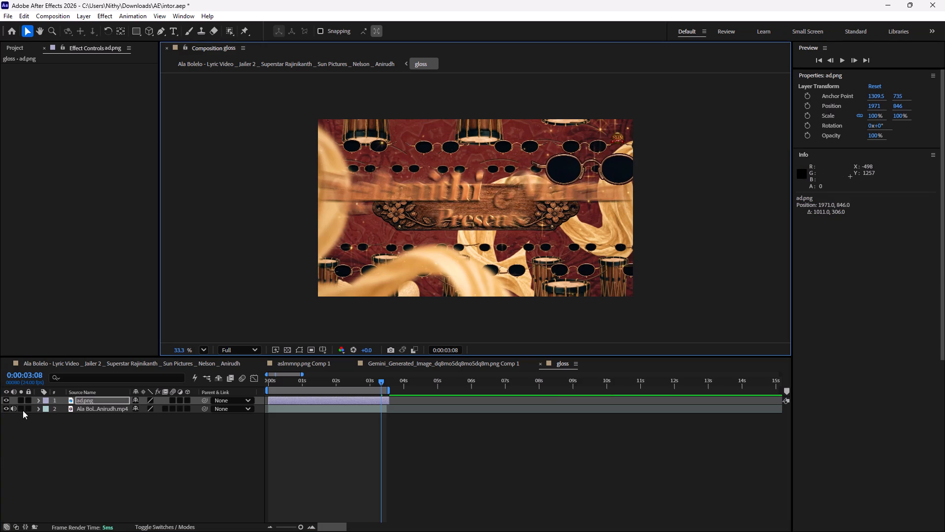
# Expand the ad.png layer's transform properties and set its opacity to 50% without keyframes.
pyautogui.click(37, 399)
pyautogui.click(45, 405)
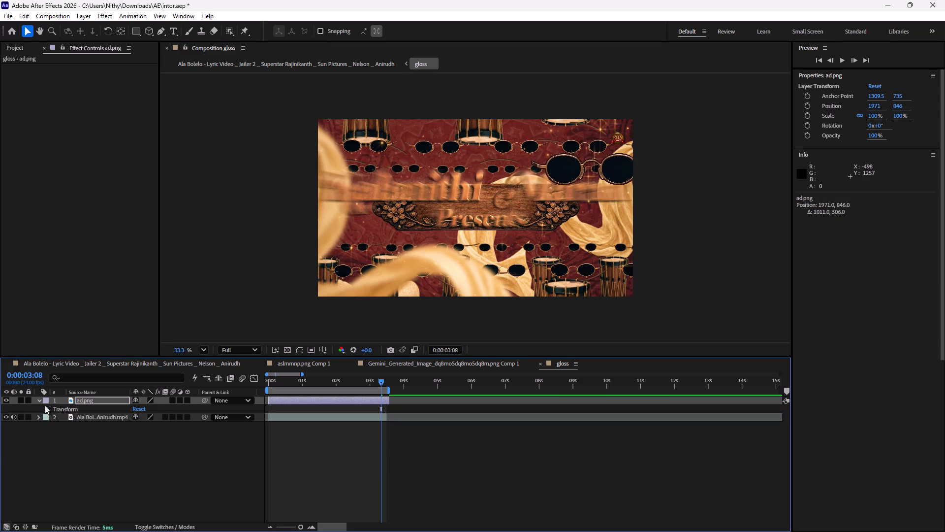
pyautogui.moveTo(64, 415); pyautogui.dragTo(68, 453)
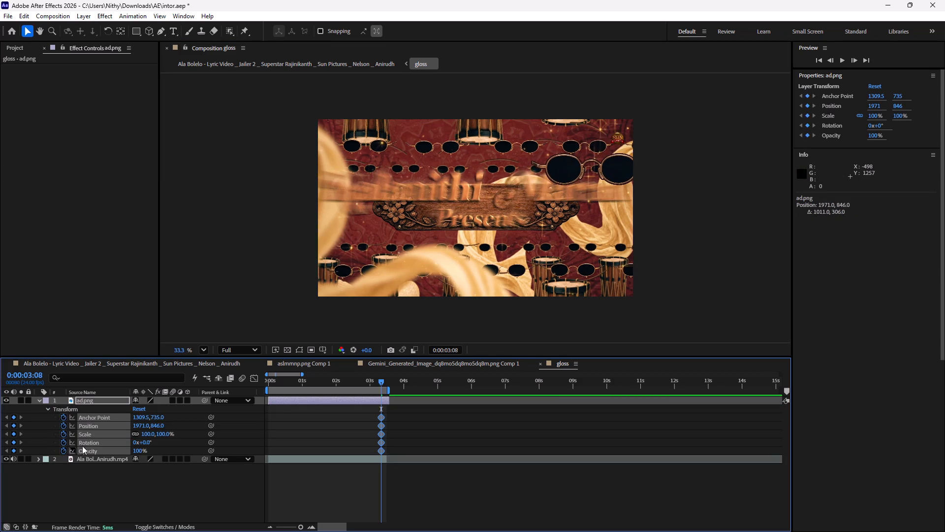
pyautogui.click(60, 452)
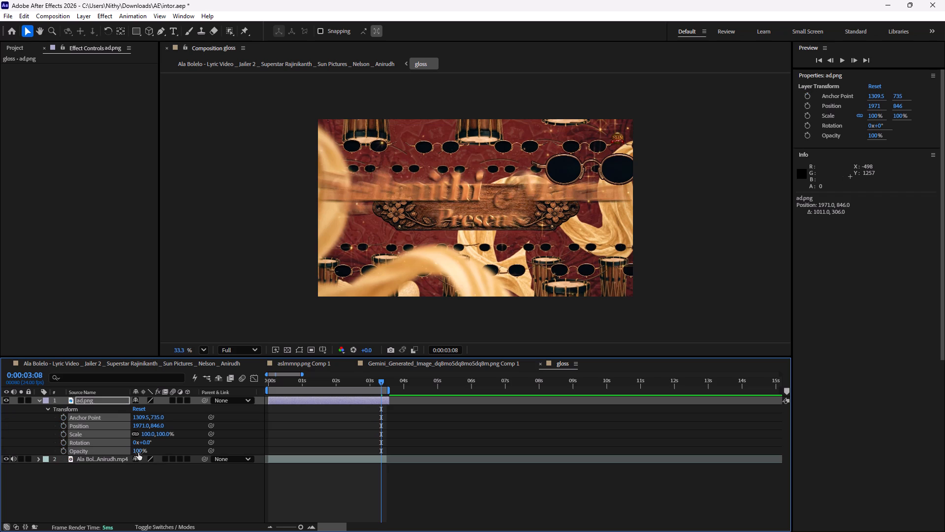
pyautogui.click(138, 453)
pyautogui.write('50')
pyautogui.press('Return')
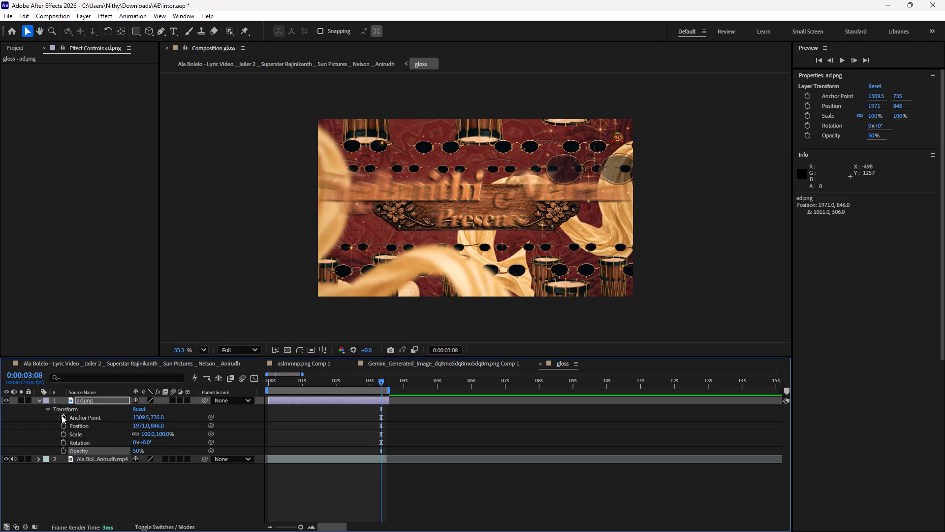
# Enable keyframing for the ad.png layer's anchor point, position, scale and rotation at 0:00:03:08.
pyautogui.moveTo(62, 415); pyautogui.dragTo(69, 443)
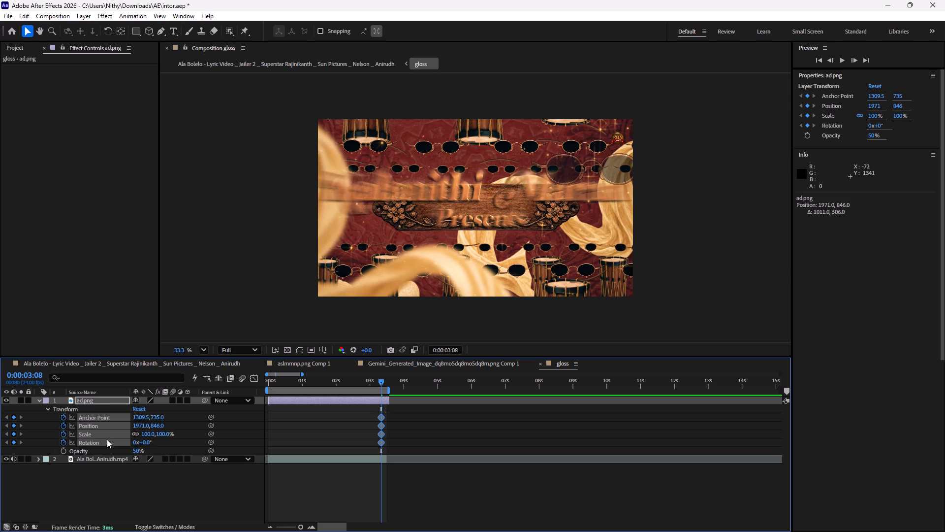
# Scale the ad.png sunglasses down to 35% at the 0:00:03:08 keyframe.
pyautogui.moveTo(148, 433); pyautogui.dragTo(140, 435)
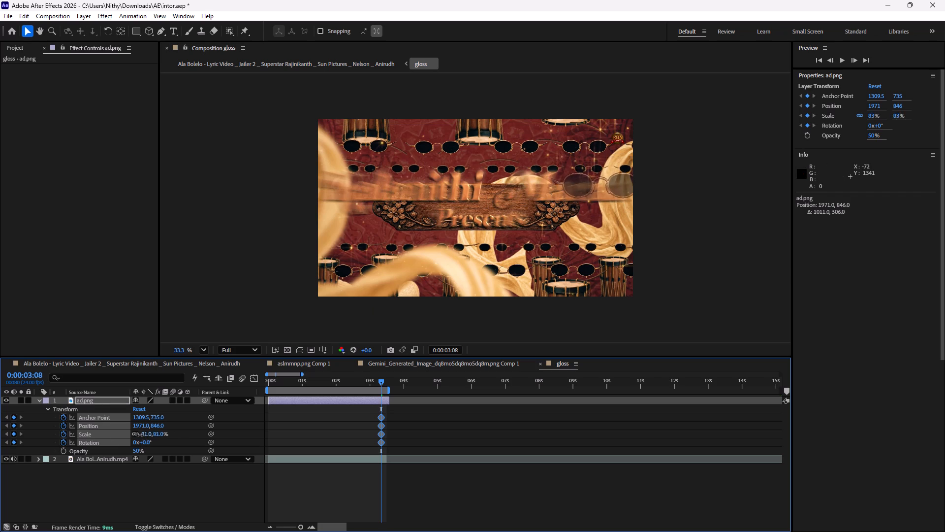
pyautogui.moveTo(140, 435); pyautogui.dragTo(125, 440)
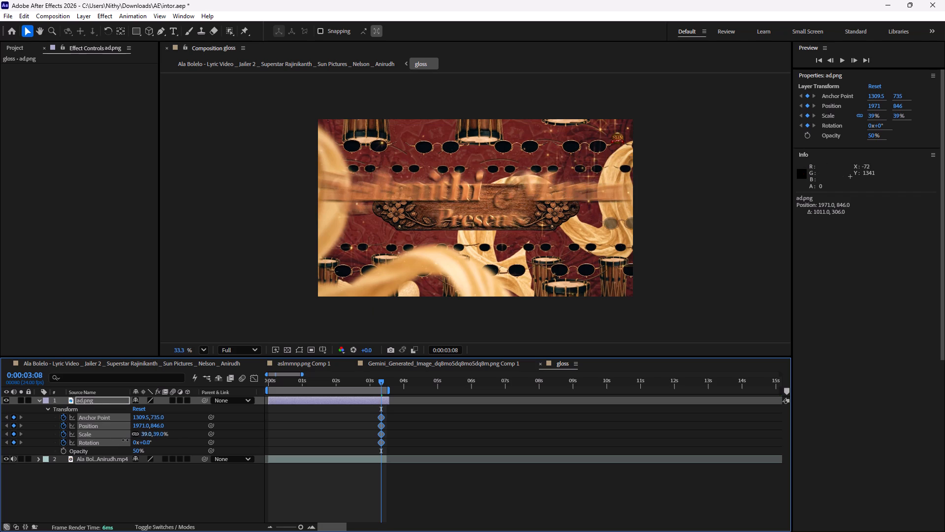
pyautogui.moveTo(125, 440); pyautogui.dragTo(124, 440)
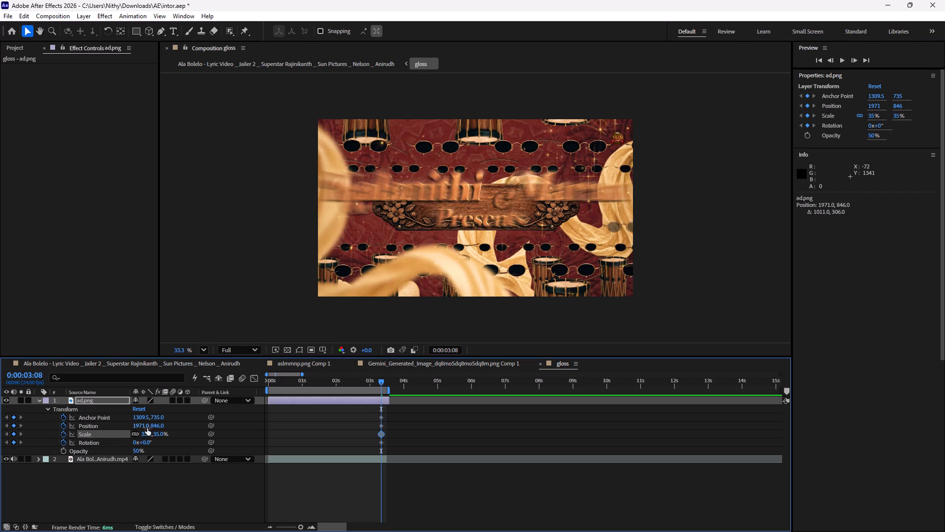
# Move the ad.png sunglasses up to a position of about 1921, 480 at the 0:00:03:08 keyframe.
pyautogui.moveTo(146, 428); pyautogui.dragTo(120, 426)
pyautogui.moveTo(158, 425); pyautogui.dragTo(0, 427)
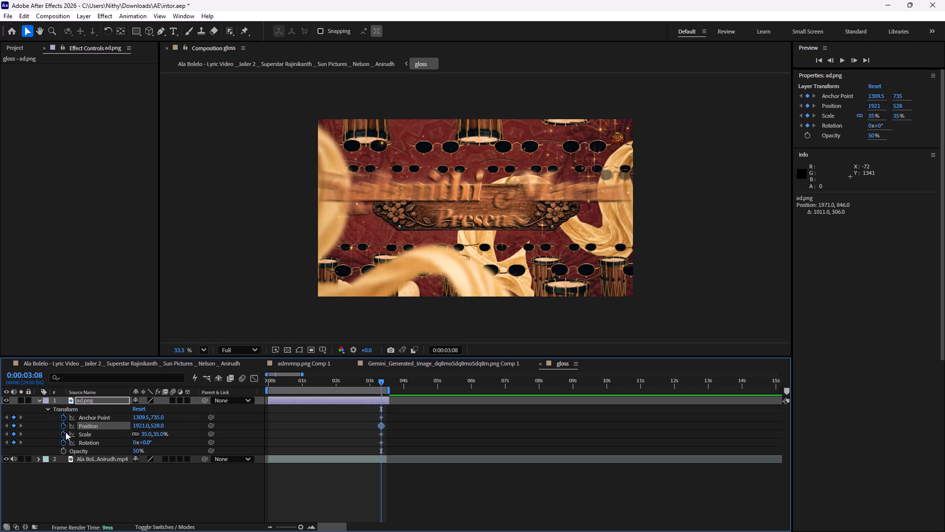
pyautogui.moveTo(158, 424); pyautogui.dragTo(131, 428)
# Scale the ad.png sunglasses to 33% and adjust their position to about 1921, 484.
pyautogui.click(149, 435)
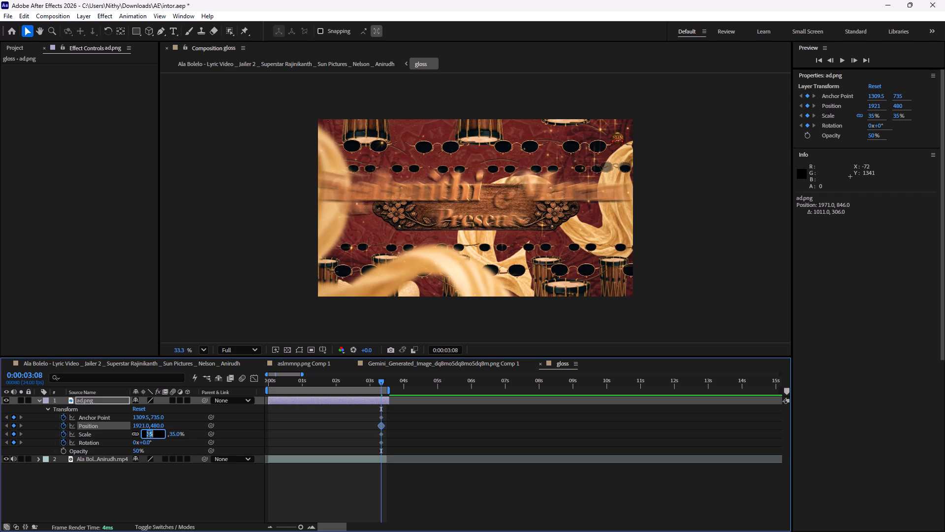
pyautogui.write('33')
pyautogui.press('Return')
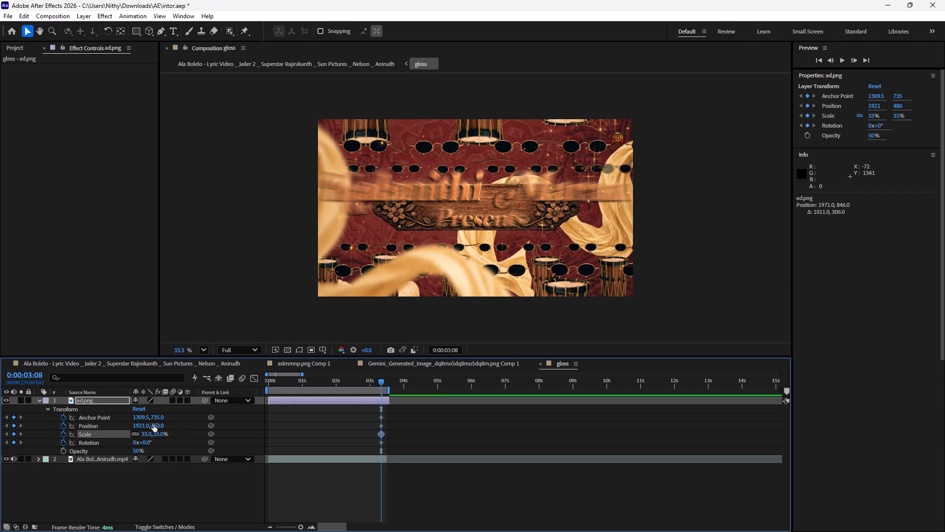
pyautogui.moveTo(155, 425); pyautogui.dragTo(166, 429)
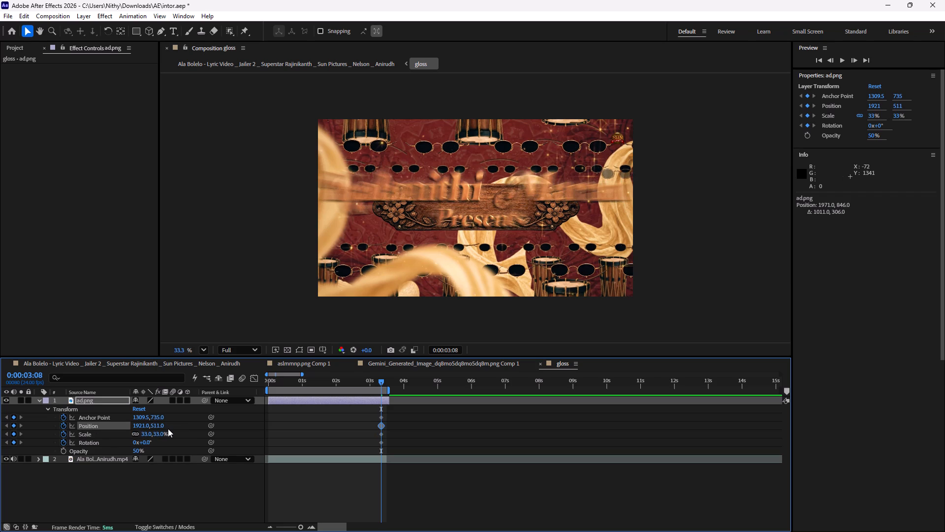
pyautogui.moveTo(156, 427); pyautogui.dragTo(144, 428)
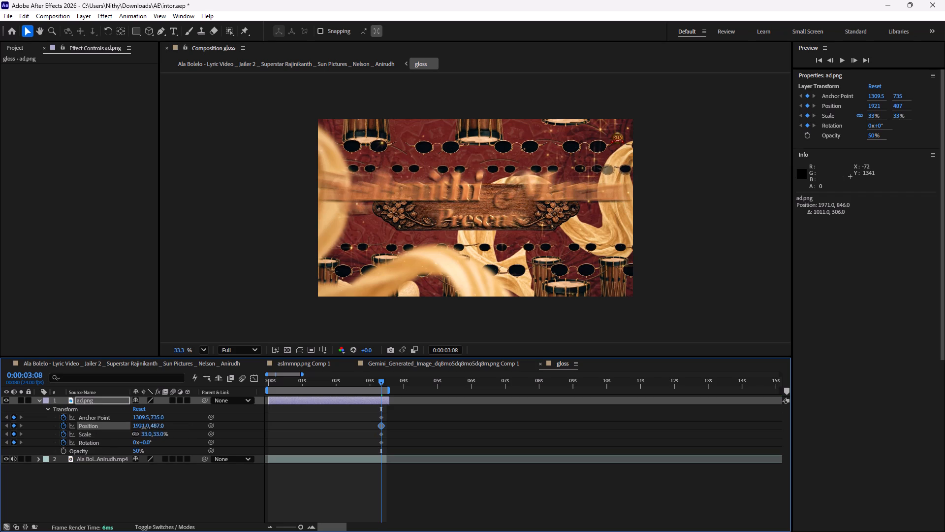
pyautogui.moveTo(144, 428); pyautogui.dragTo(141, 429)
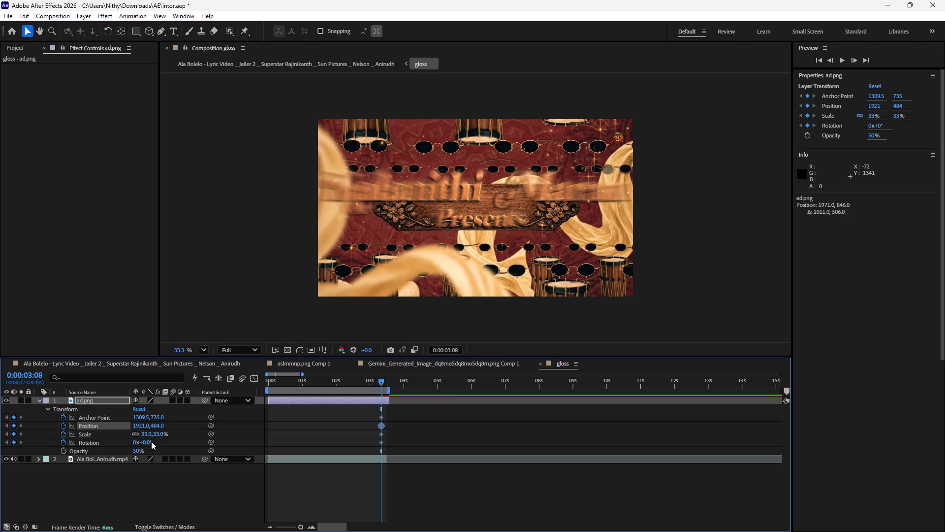
# Scale the ad.png sunglasses to 30% and move them to a position of about 2010, 466.
pyautogui.click(147, 436)
pyautogui.write('30')
pyautogui.press('Return')
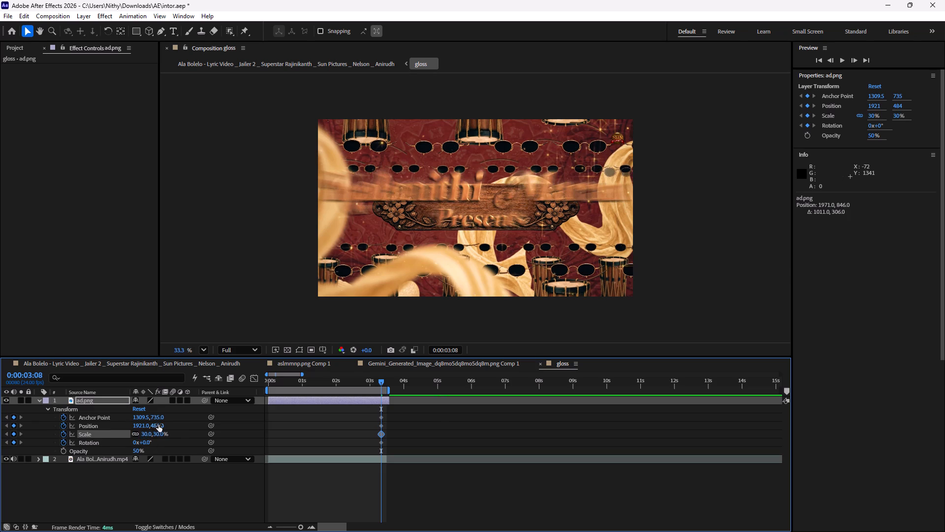
pyautogui.moveTo(158, 425); pyautogui.dragTo(150, 425)
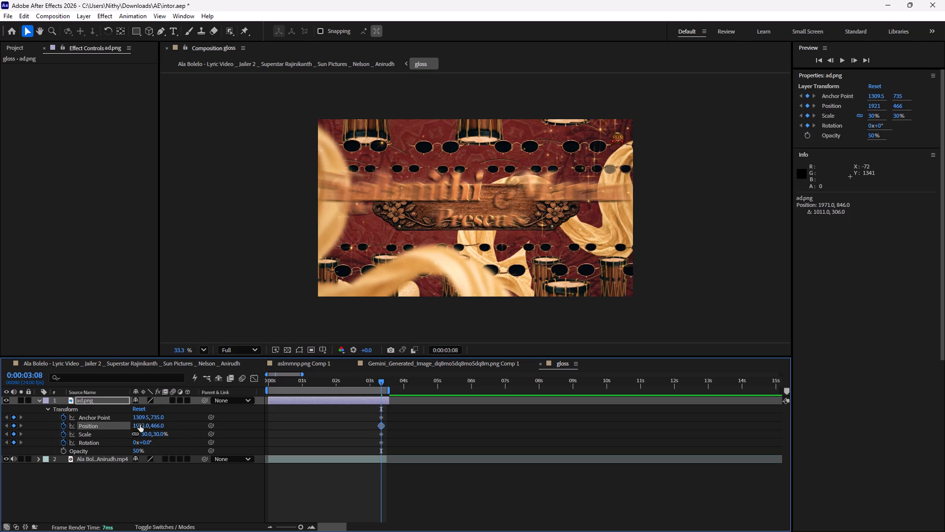
pyautogui.moveTo(140, 424); pyautogui.dragTo(186, 426)
# Duplicate the ad.png layer and shift the copy horizontally to a position of about 1746, 466.
pyautogui.hotkey('ctrl', 'd')
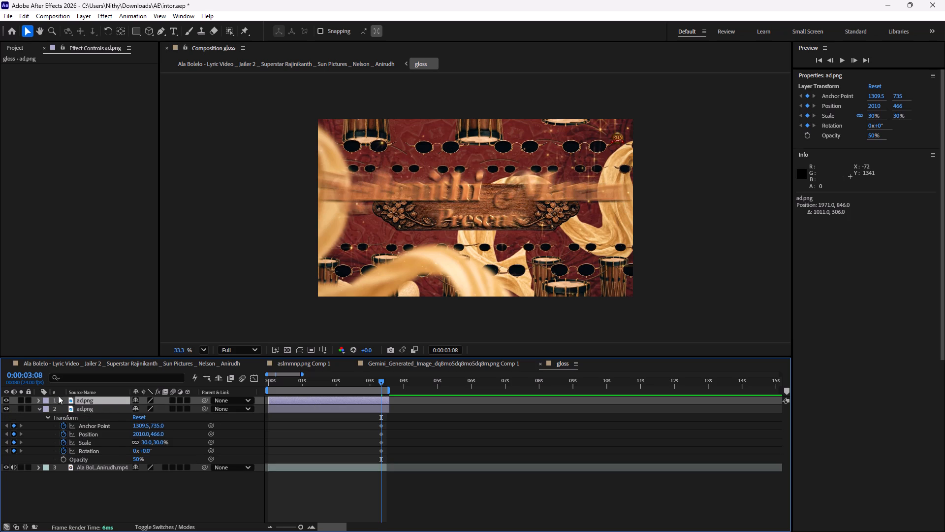
pyautogui.click(36, 402)
pyautogui.click(46, 412)
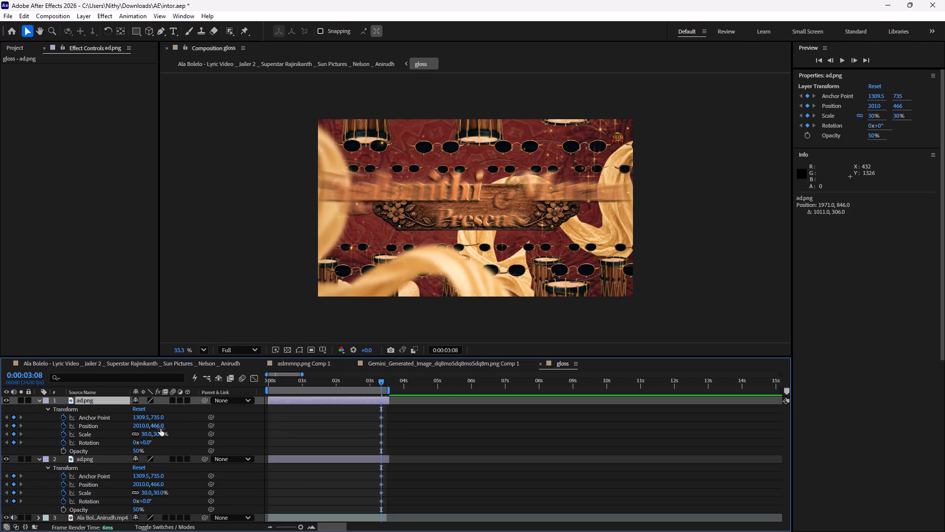
pyautogui.moveTo(147, 428); pyautogui.dragTo(115, 428)
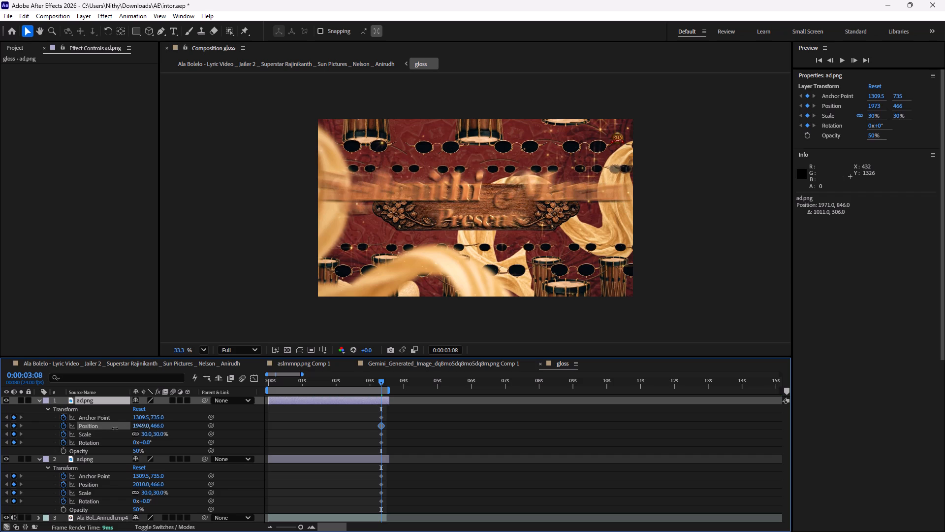
pyautogui.moveTo(115, 428); pyautogui.dragTo(12, 423)
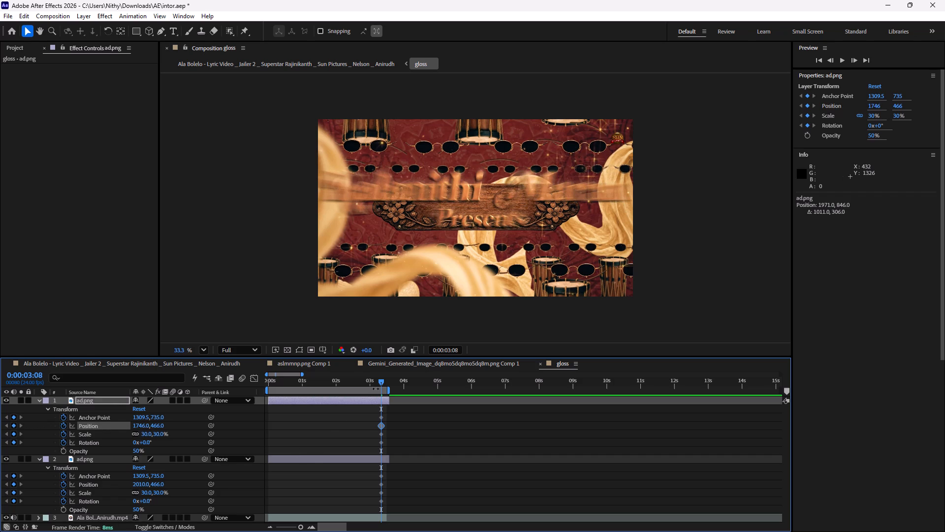
# Duplicate the newest ad.png layer and shift the copy along the row to about 1473, 466.
pyautogui.hotkey('ctrl', 'd')
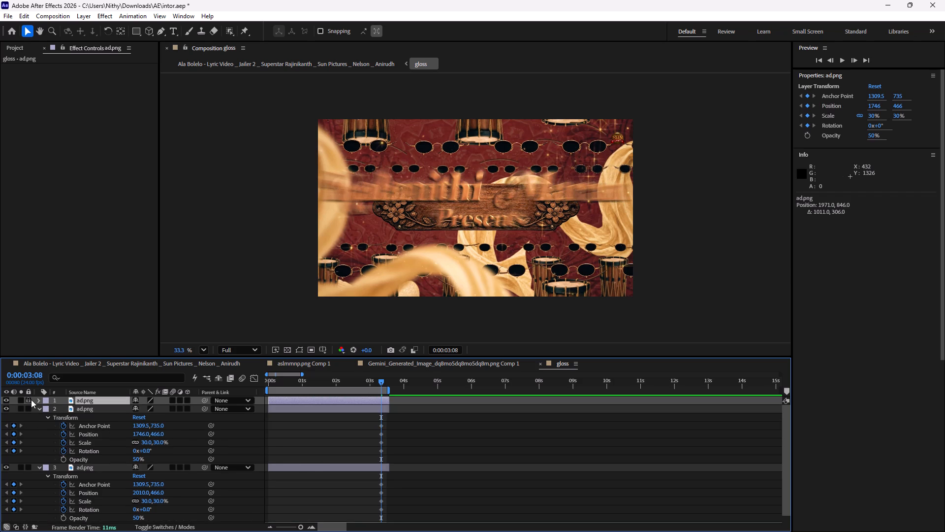
pyautogui.click(36, 399)
pyautogui.click(47, 409)
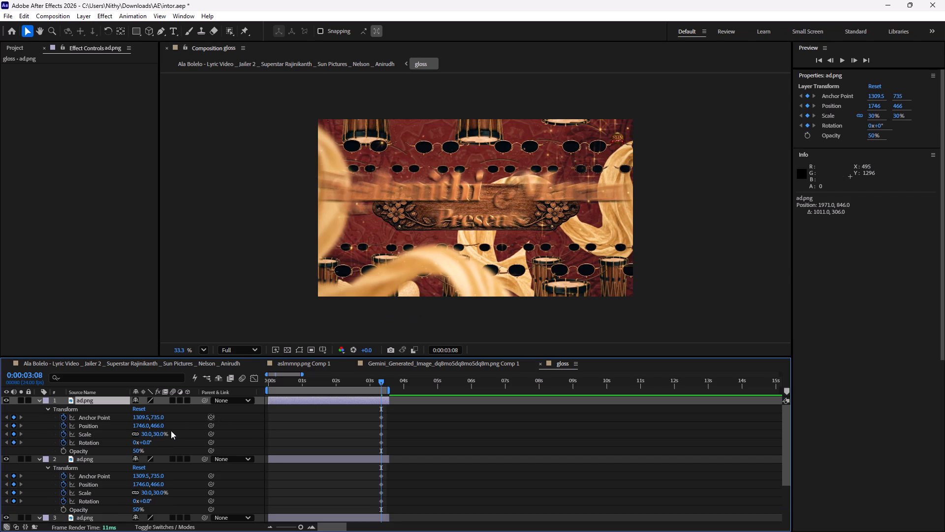
pyautogui.moveTo(140, 426); pyautogui.dragTo(68, 437)
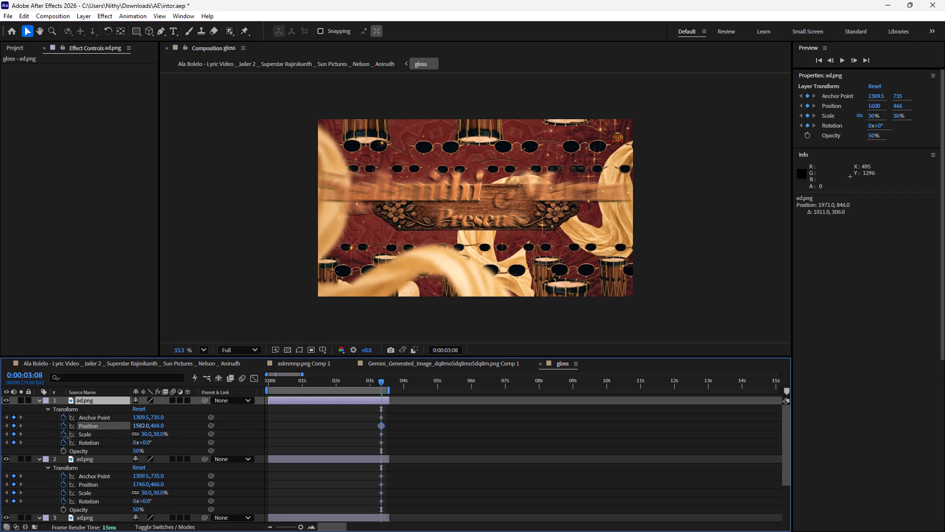
pyautogui.moveTo(68, 437); pyautogui.dragTo(20, 439)
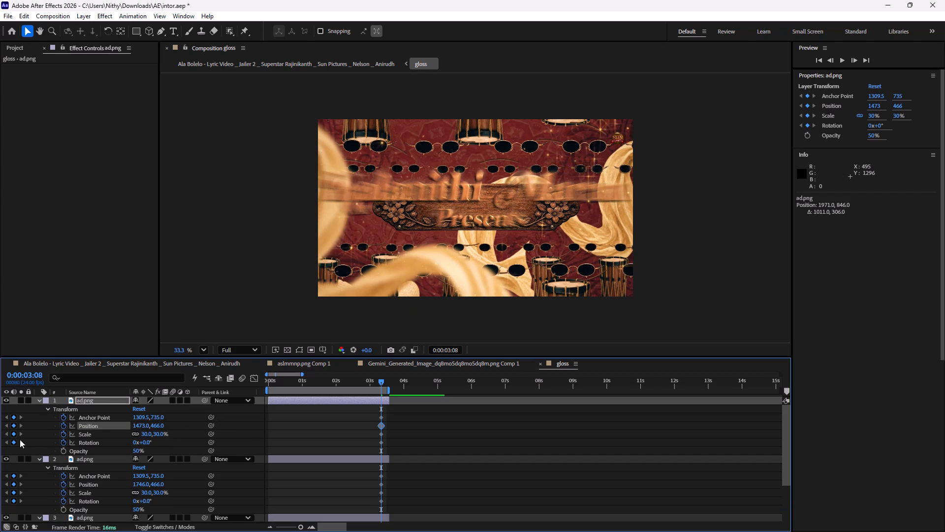
# Duplicate the newest ad.png layer again and shift the copy along the row to about 1205, 466.
pyautogui.hotkey('ctrl', 'd')
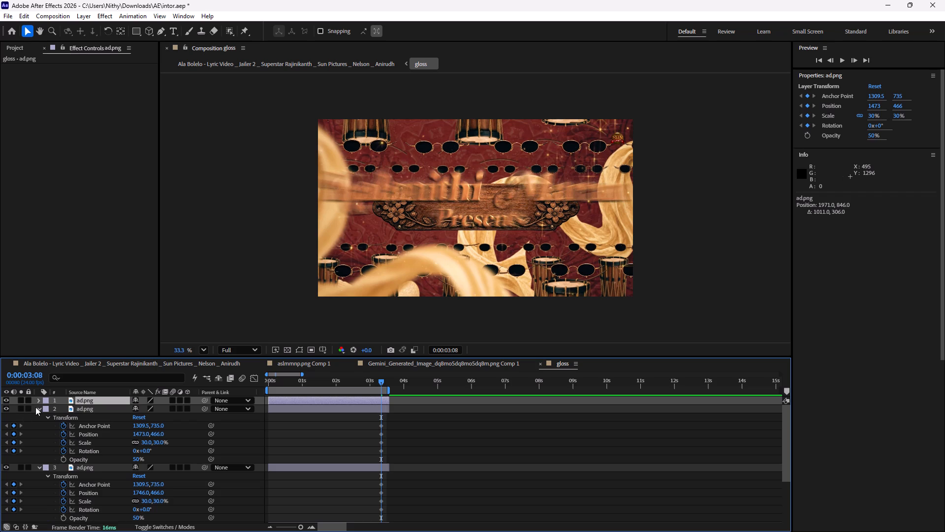
pyautogui.click(40, 402)
pyautogui.click(46, 409)
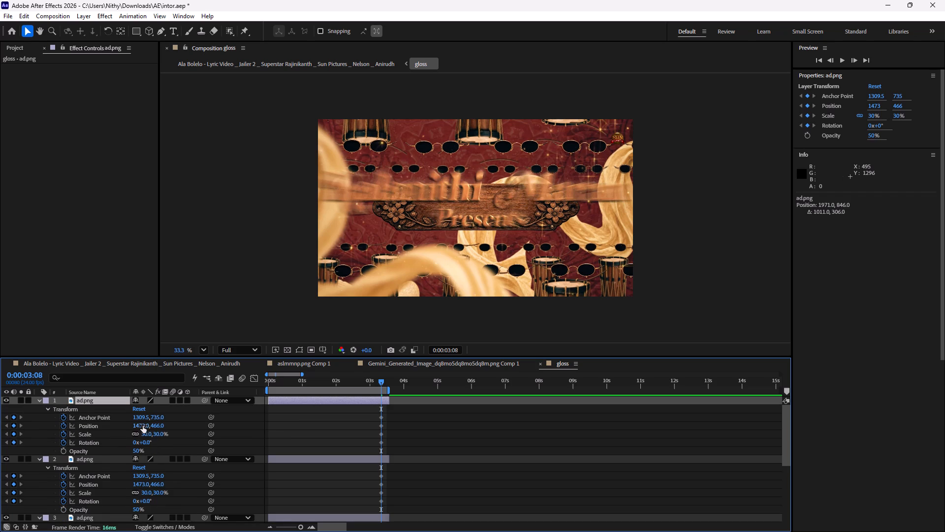
pyautogui.moveTo(143, 426); pyautogui.dragTo(15, 429)
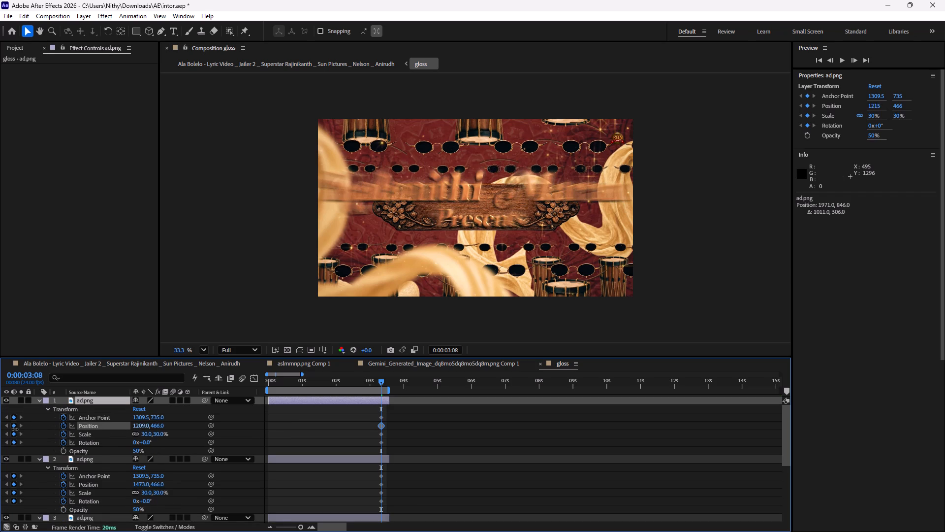
pyautogui.moveTo(15, 429); pyautogui.dragTo(17, 432)
pyautogui.moveTo(17, 432); pyautogui.dragTo(16, 432)
# Add another duplicate of the top ad.png layer and shift it along the row to about 905, 466.
pyautogui.hotkey('ctrl', 'd')
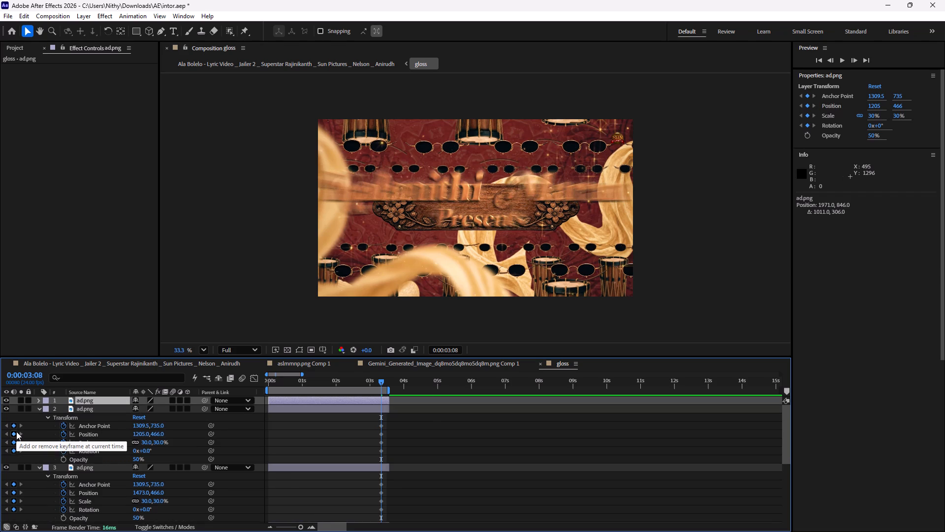
pyautogui.click(41, 399)
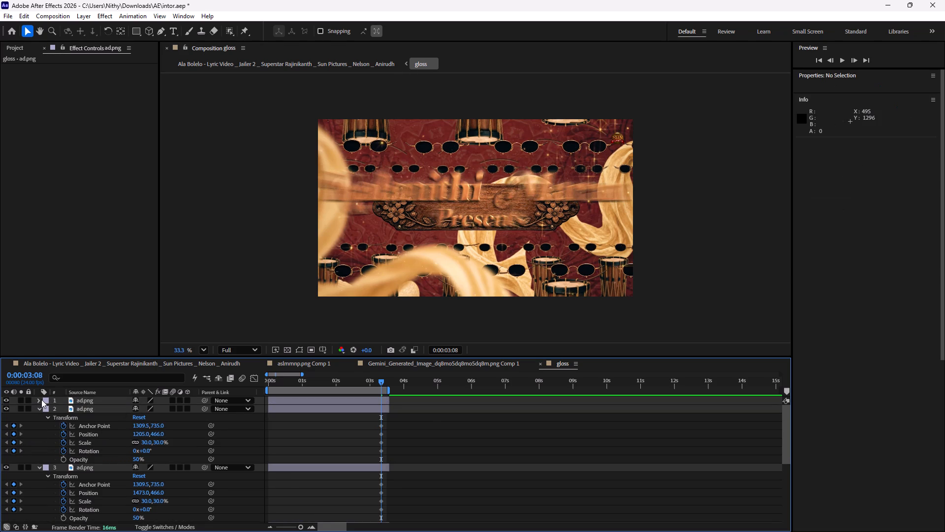
pyautogui.click(37, 400)
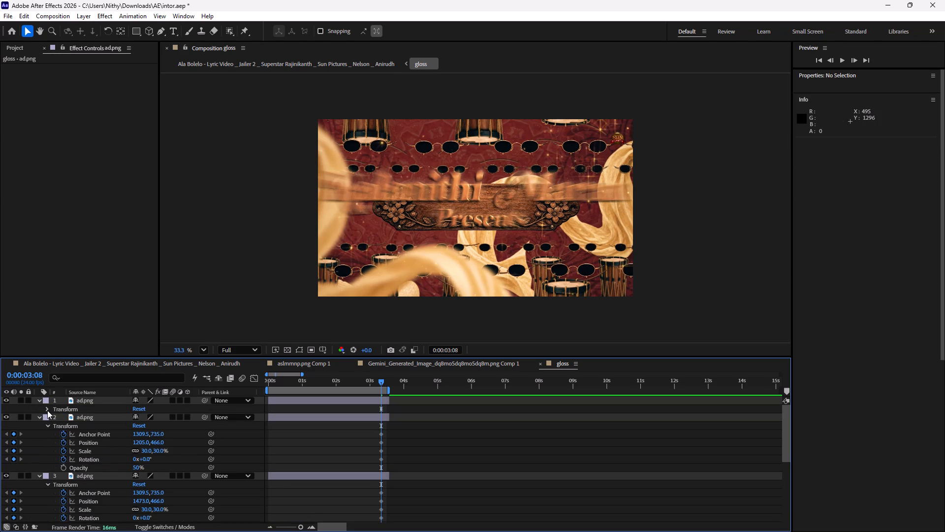
pyautogui.click(47, 410)
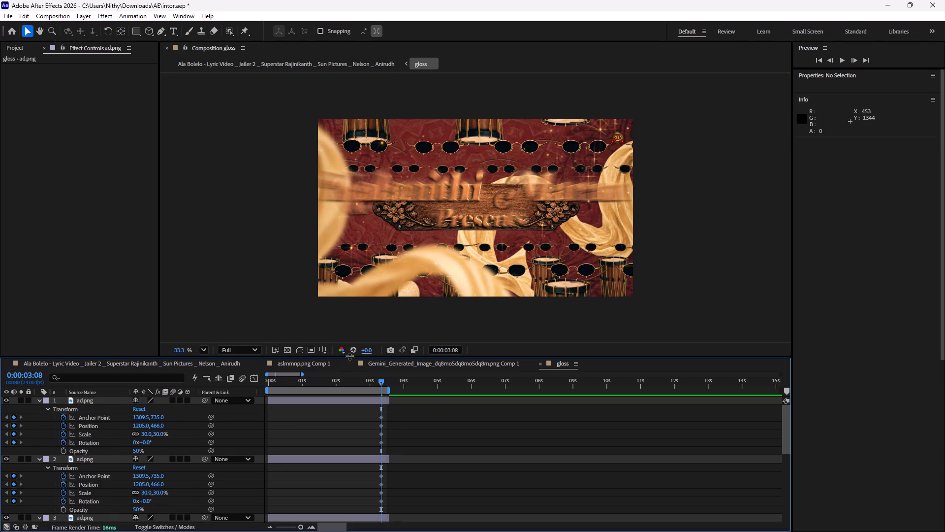
pyautogui.click(94, 399)
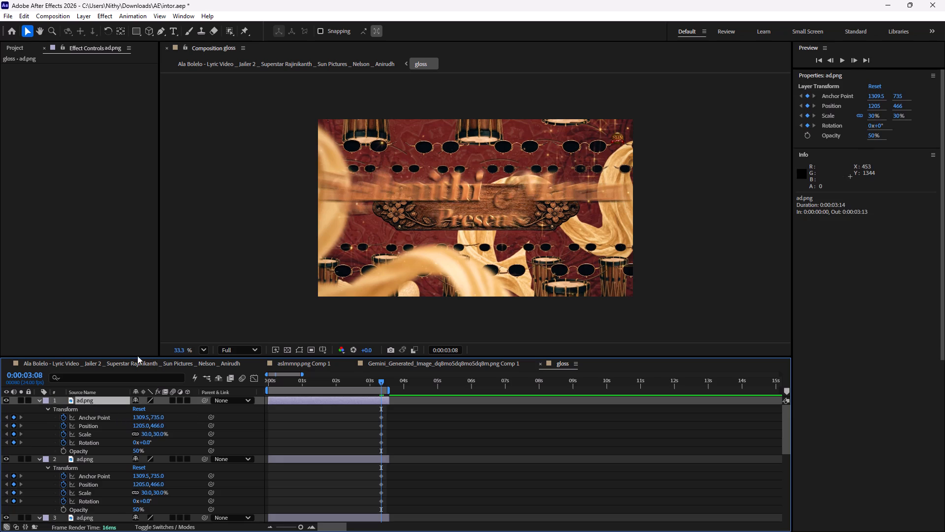
pyautogui.moveTo(142, 425); pyautogui.dragTo(1, 430)
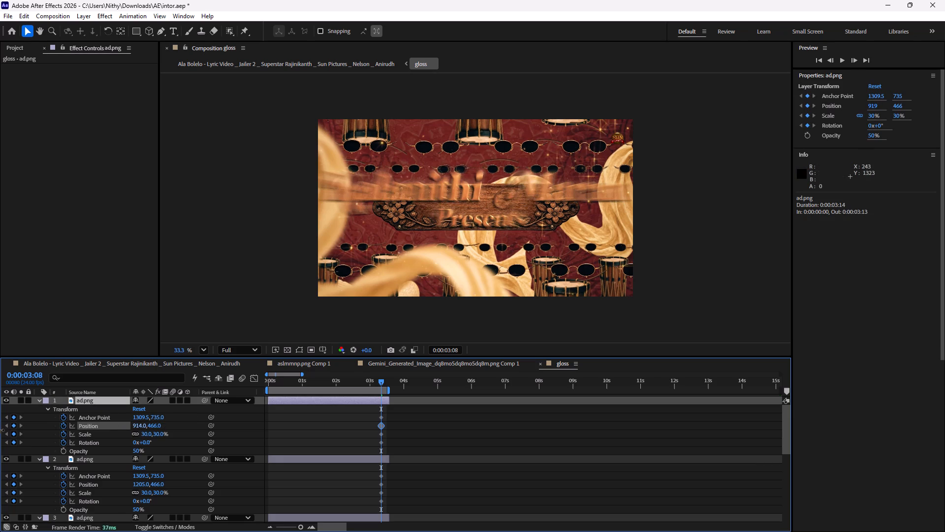
pyautogui.moveTo(1, 430); pyautogui.dragTo(0, 431)
# Duplicate the top ad.png layer once more and shift the copy along the row to about 627, 466.
pyautogui.hotkey('ctrl', 'd')
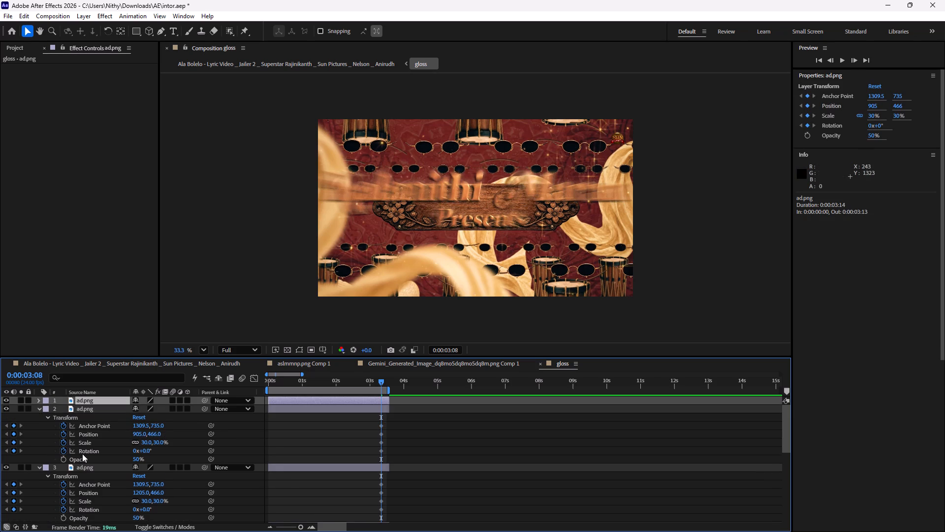
pyautogui.click(38, 397)
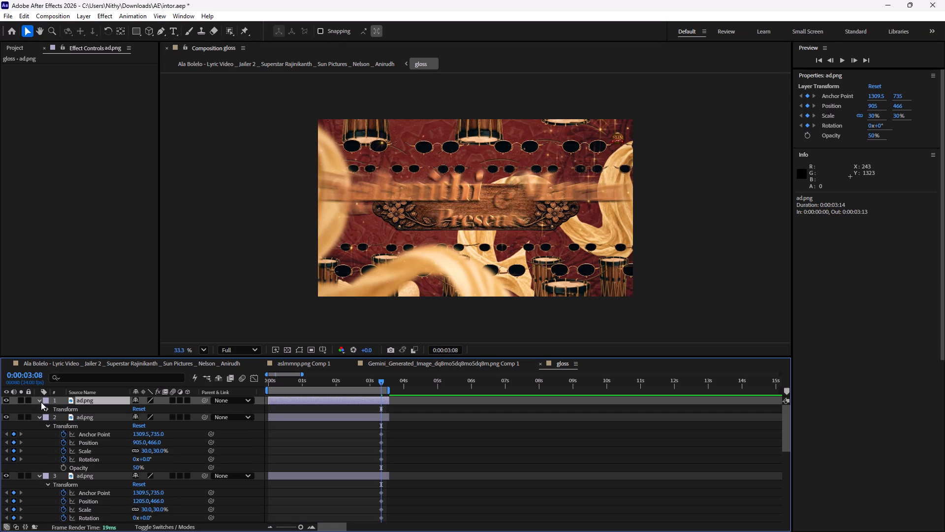
pyautogui.click(44, 407)
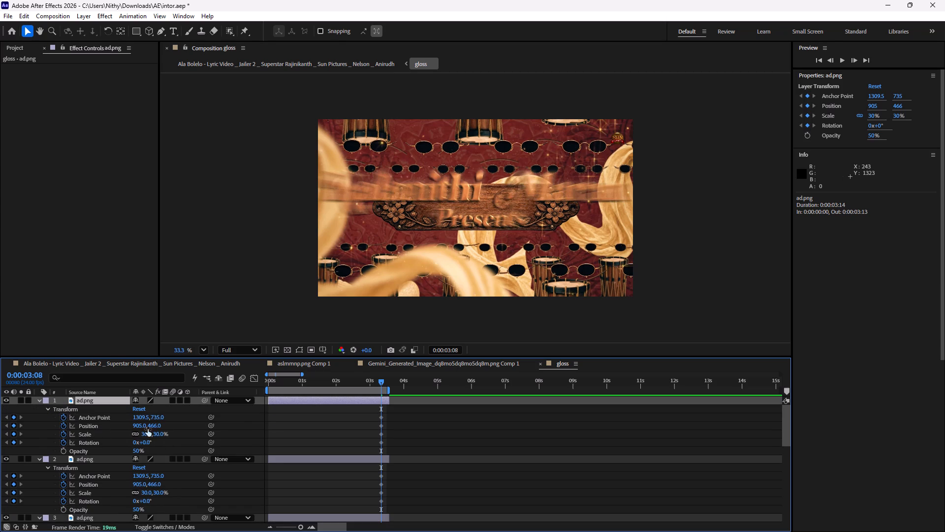
pyautogui.moveTo(136, 424); pyautogui.dragTo(0, 420)
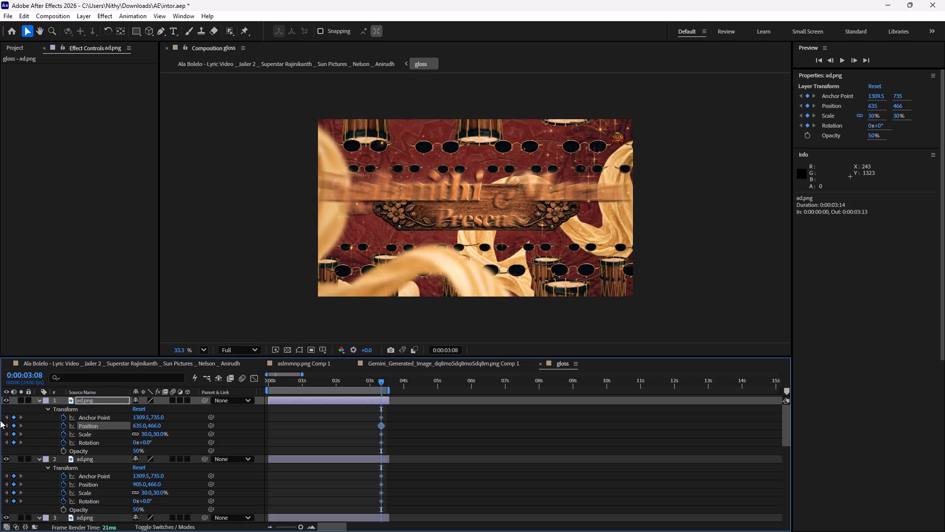
pyautogui.click(142, 425)
# Duplicate the top ad.png layer once more and shift the copy along the row to about 366, 466.
pyautogui.hotkey('ctrl', 'd')
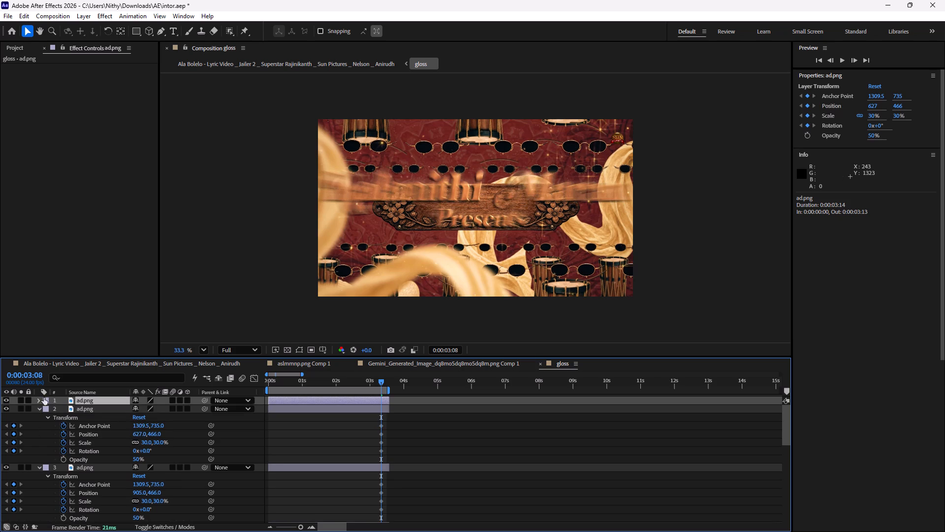
pyautogui.click(36, 397)
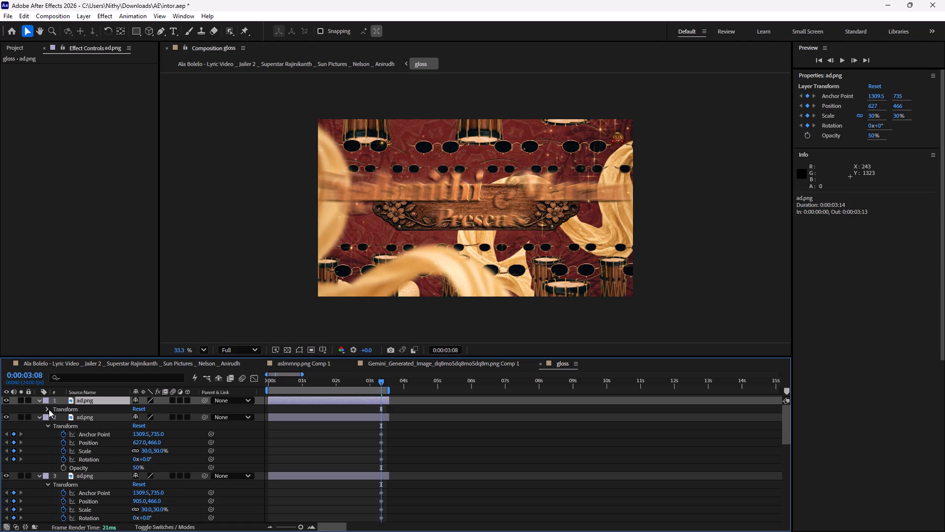
pyautogui.click(49, 409)
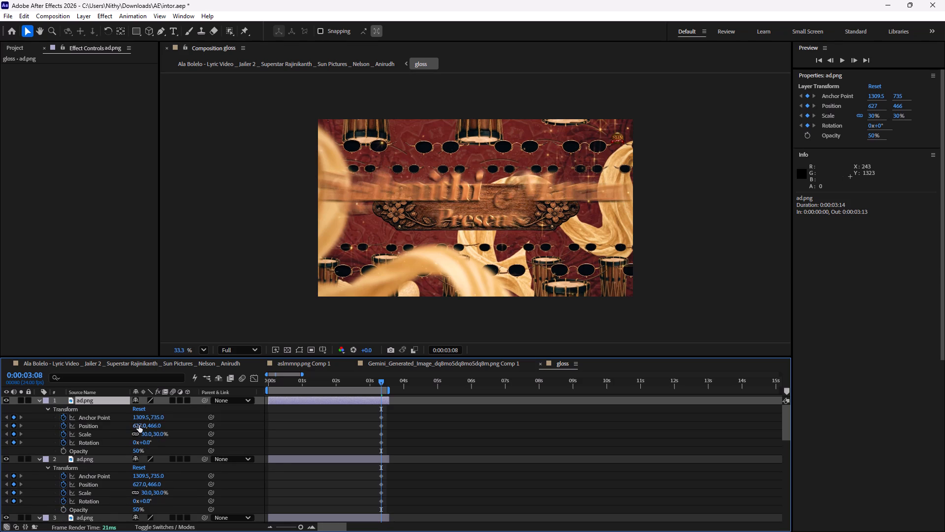
pyautogui.moveTo(139, 425); pyautogui.dragTo(0, 415)
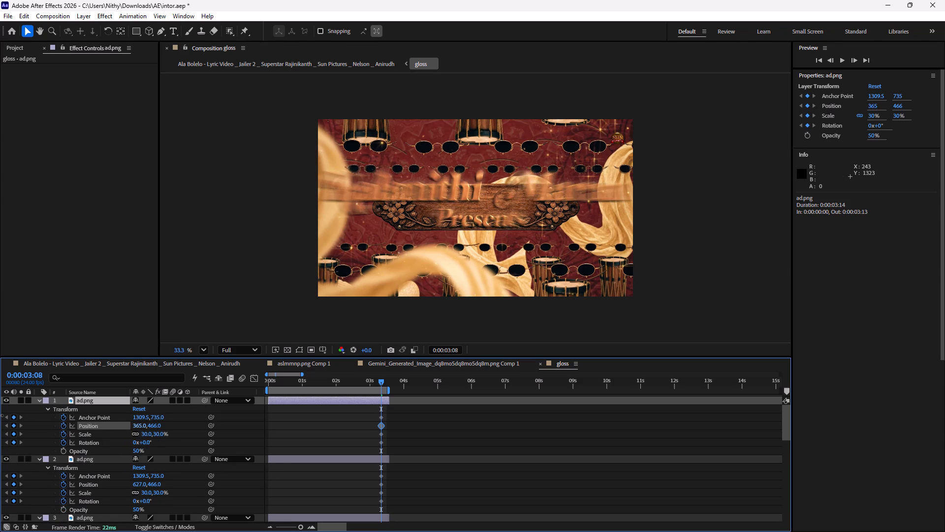
pyautogui.moveTo(0, 415); pyautogui.dragTo(0, 415)
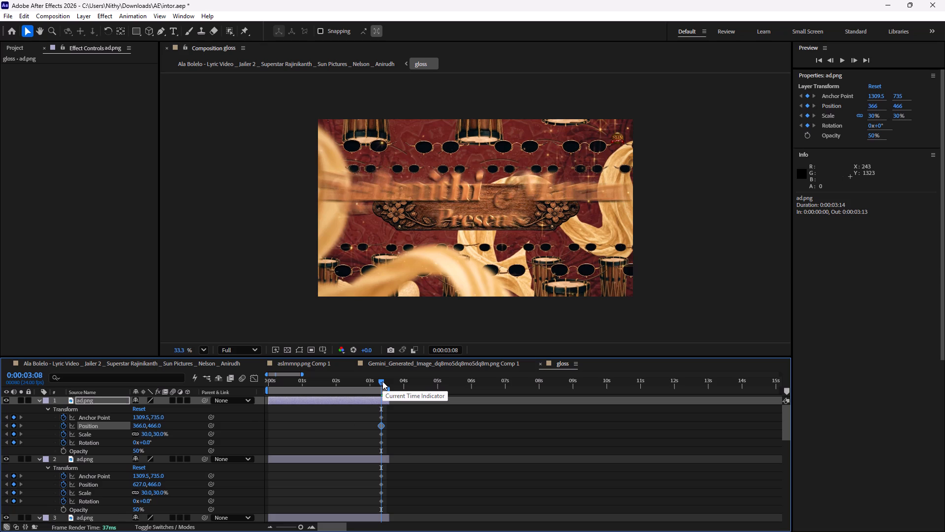
# Lock the reference lyric video layer in the gloss composition and select all the ad.png layers.
pyautogui.hotkey('ctrl', 'a')
pyautogui.scroll(-5, 457, 486)
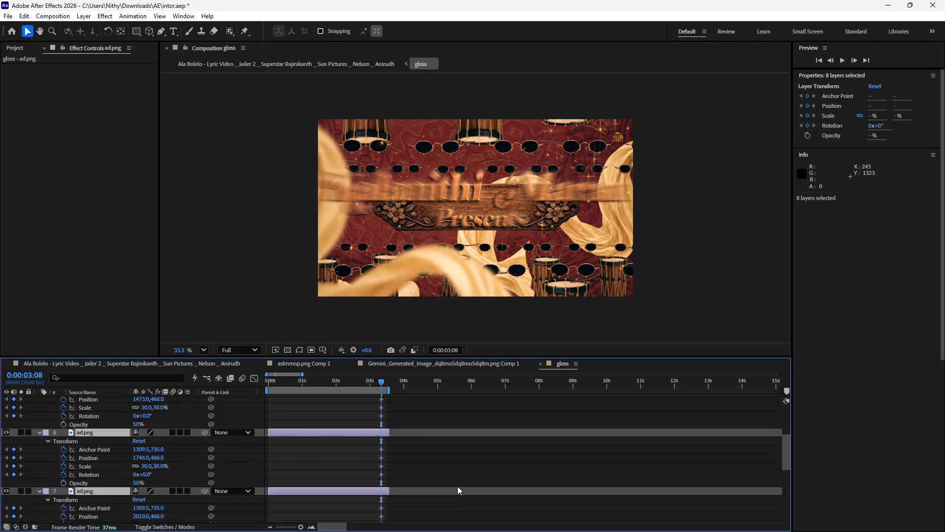
pyautogui.scroll(-10, 457, 486)
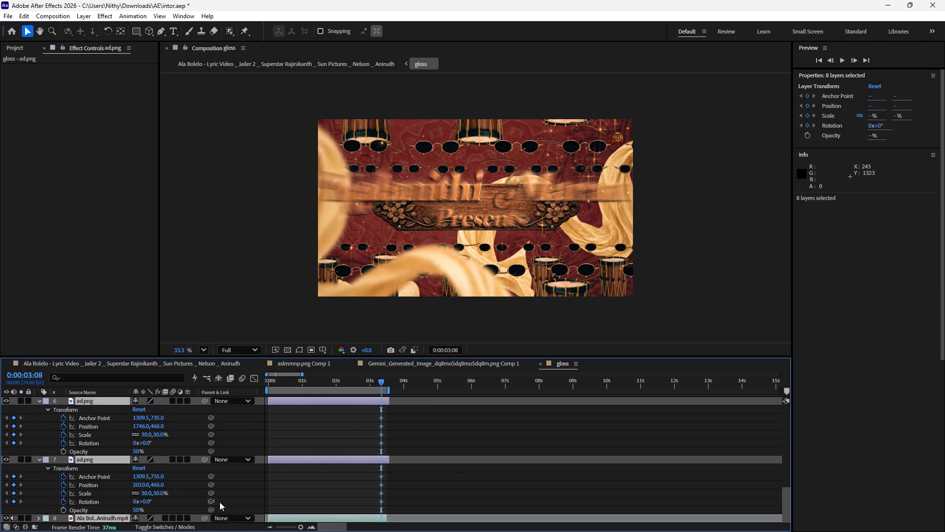
pyautogui.keyDown('ctrl'); pyautogui.click(278, 517); pyautogui.keyUp('ctrl')
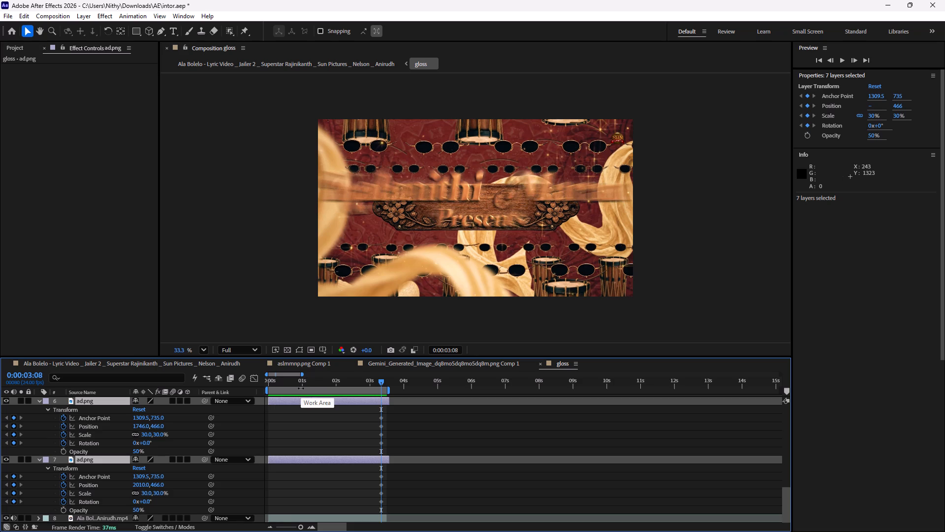
pyautogui.moveTo(382, 381); pyautogui.dragTo(390, 383)
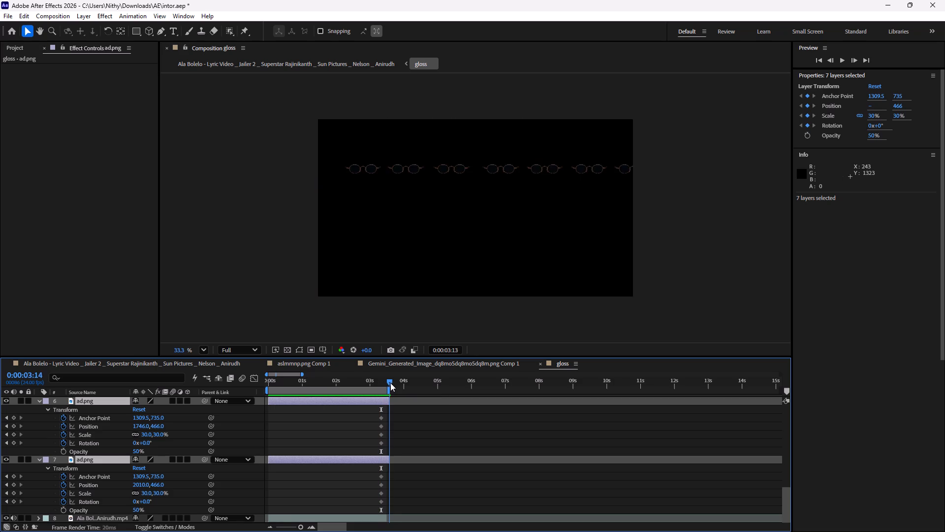
pyautogui.moveTo(390, 383); pyautogui.dragTo(231, 439)
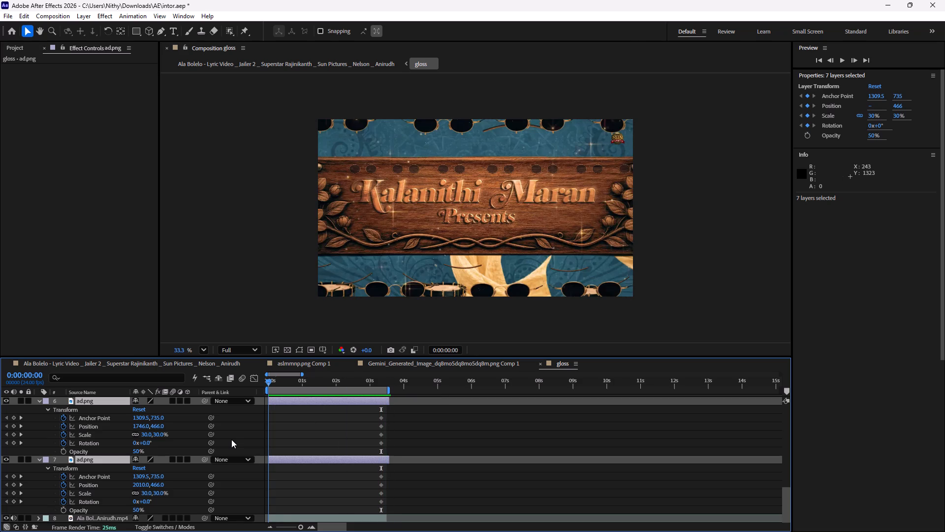
pyautogui.moveTo(231, 439); pyautogui.dragTo(375, 433)
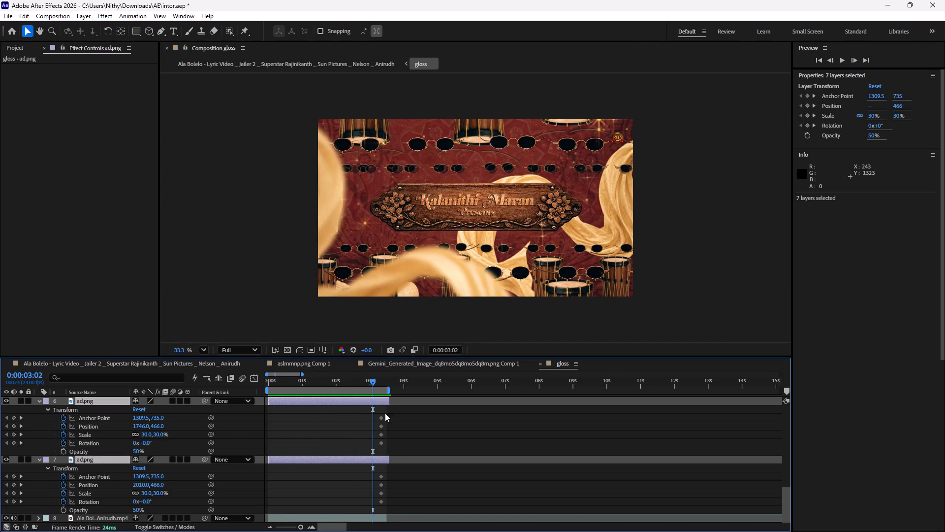
pyautogui.moveTo(373, 376); pyautogui.dragTo(389, 380)
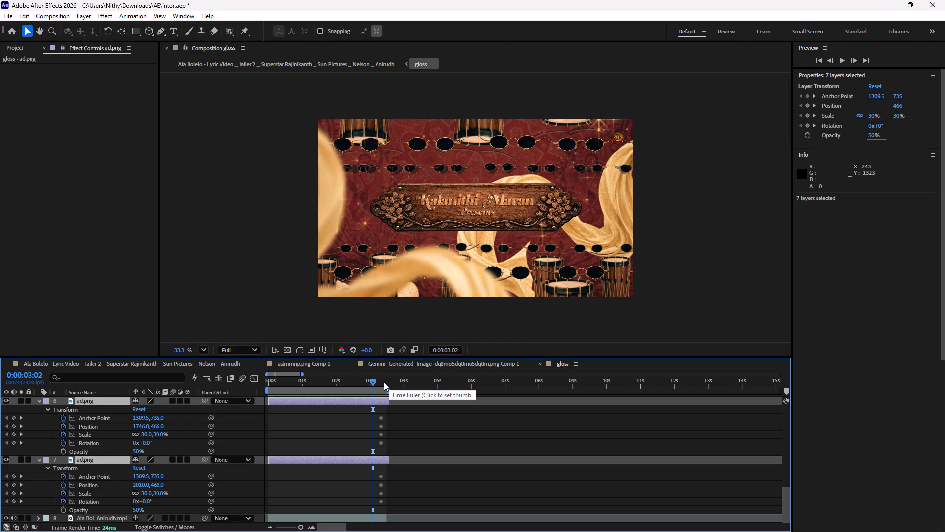
pyautogui.click(384, 382)
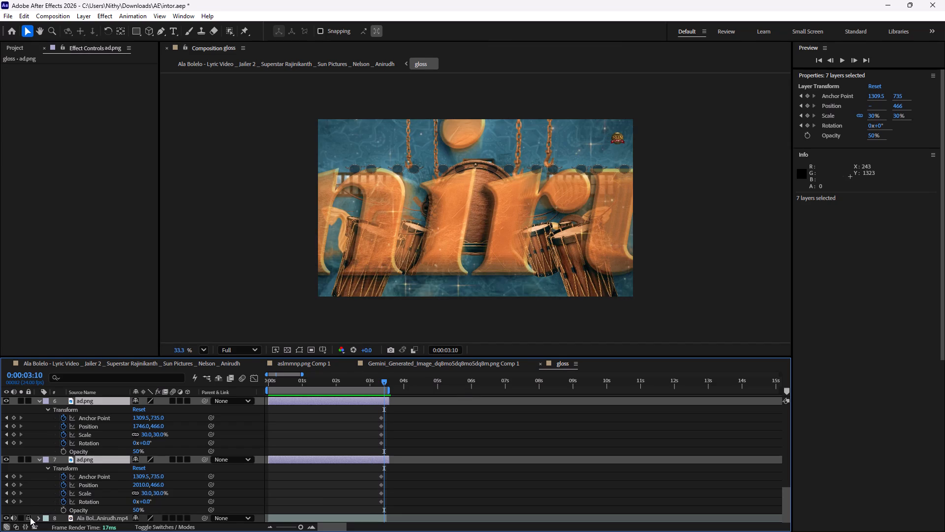
pyautogui.click(30, 517)
pyautogui.hotkey('ctrl', 'a')
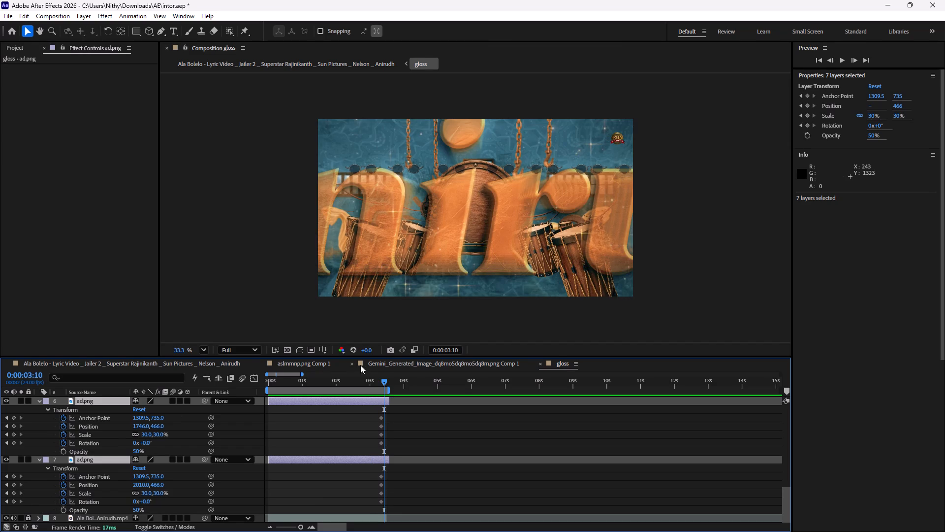
# At 0:00:01:23, keyframe the scale of all selected ad.png layers at 38%.
pyautogui.moveTo(371, 375); pyautogui.dragTo(361, 377)
pyautogui.moveTo(361, 377); pyautogui.dragTo(358, 377)
pyautogui.moveTo(369, 379); pyautogui.dragTo(348, 385)
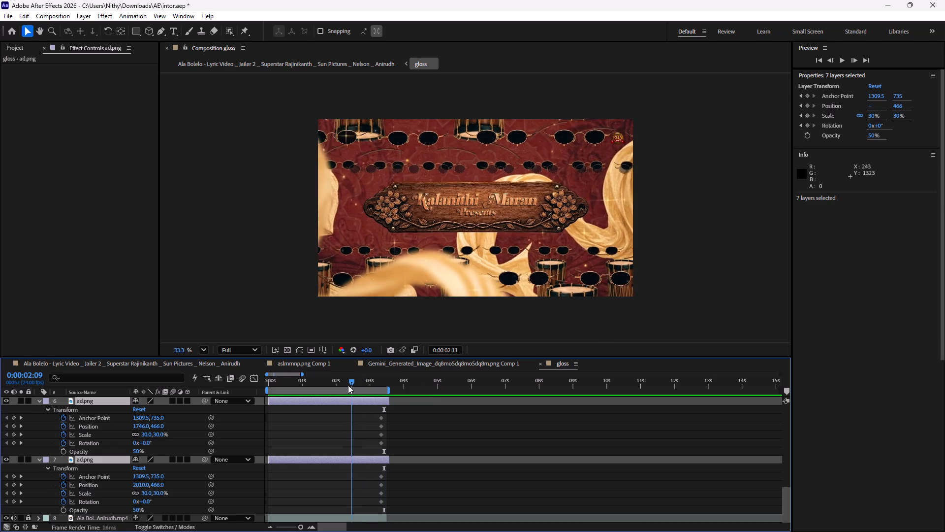
pyautogui.moveTo(348, 385); pyautogui.dragTo(339, 399)
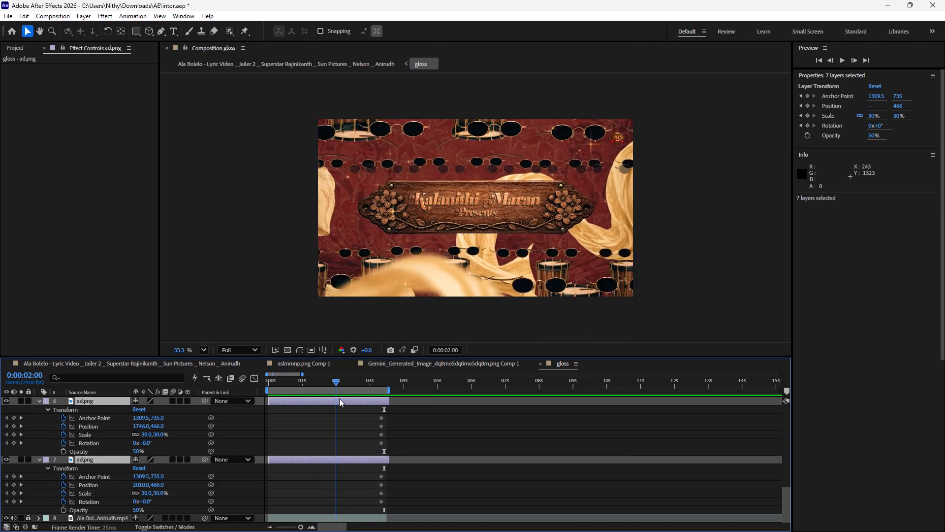
pyautogui.moveTo(339, 399); pyautogui.dragTo(346, 404)
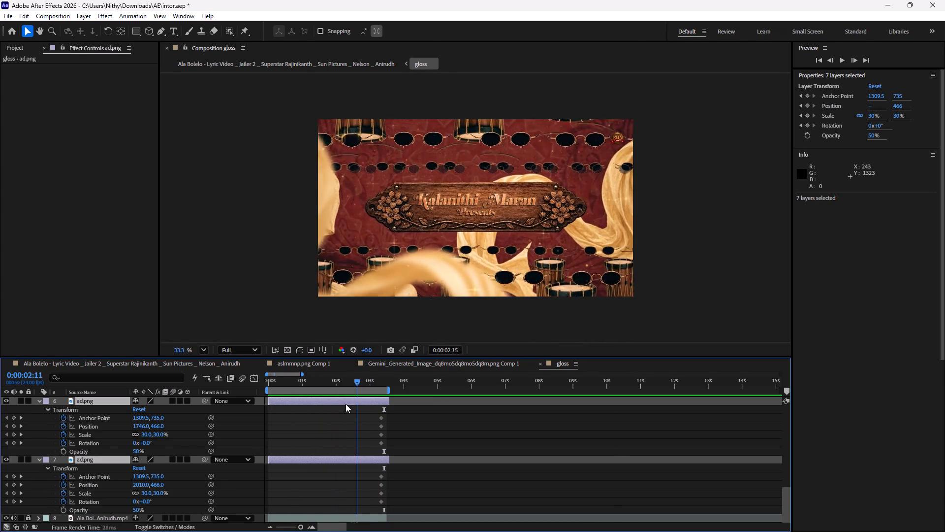
pyautogui.moveTo(346, 404); pyautogui.dragTo(334, 408)
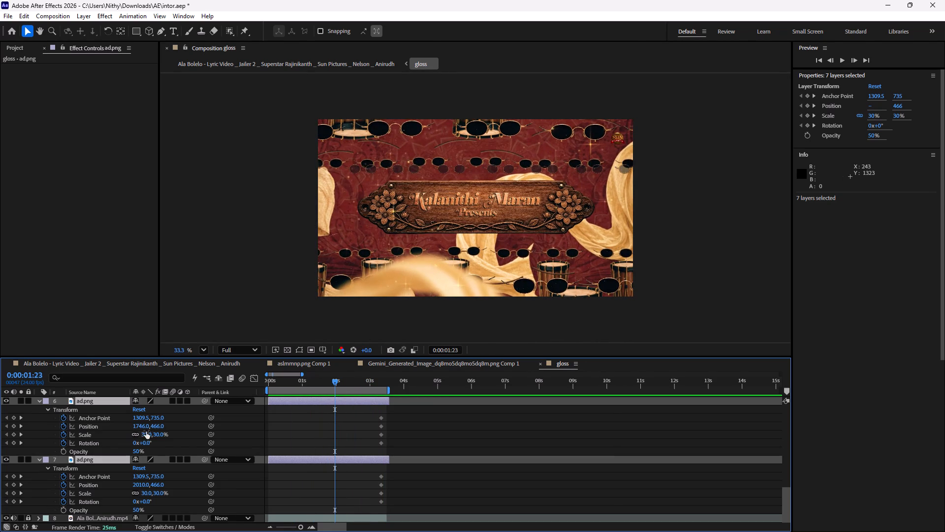
pyautogui.click(146, 433)
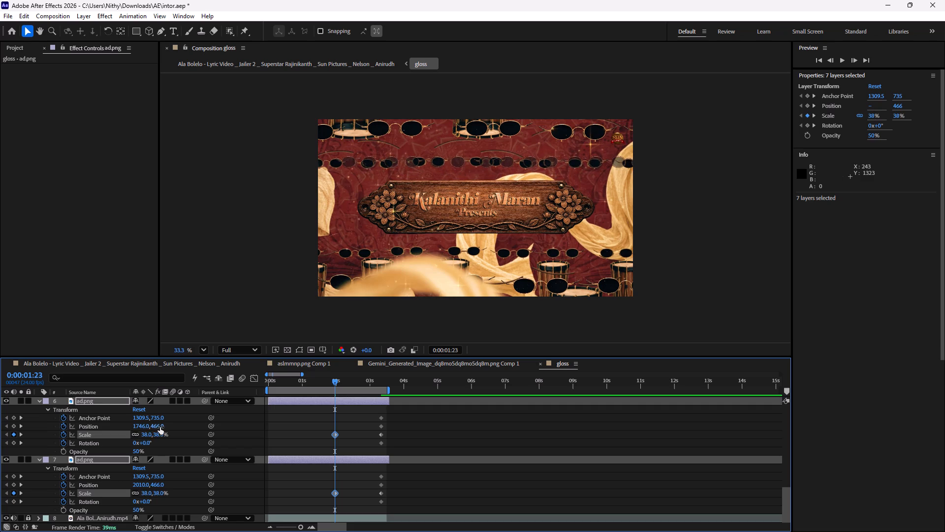
# Keyframe the row's position at 0:00:01:23, shifting all ad.png layers together until layer 6 sits at about 1642, 466.
pyautogui.moveTo(144, 427); pyautogui.dragTo(58, 433)
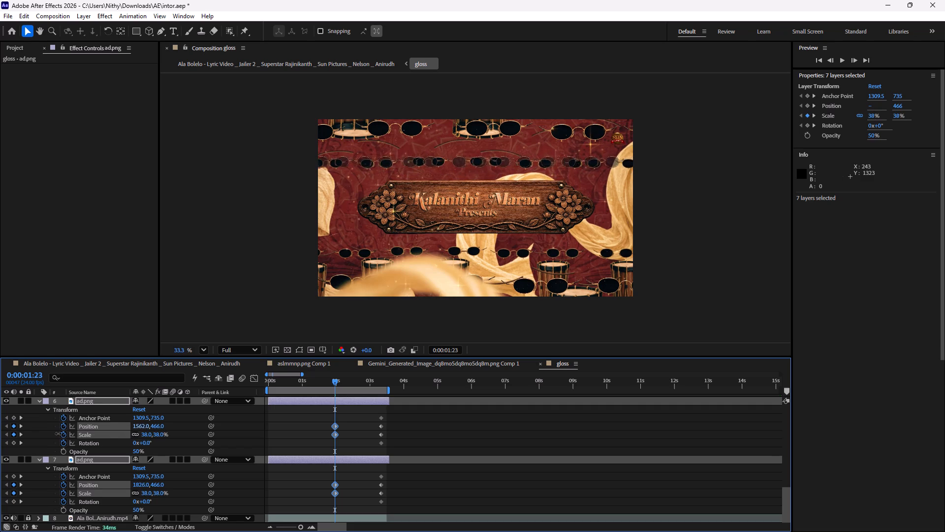
pyautogui.moveTo(58, 433); pyautogui.dragTo(91, 436)
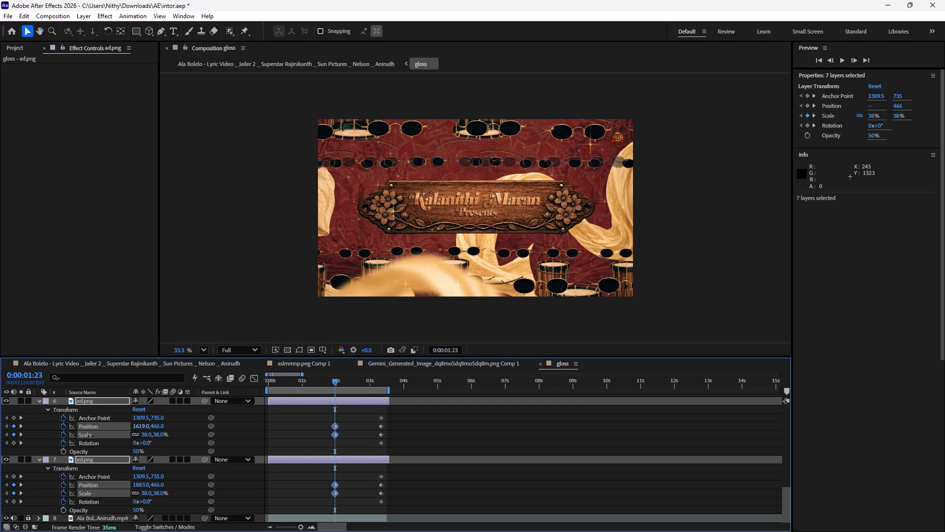
pyautogui.moveTo(91, 436); pyautogui.dragTo(101, 435)
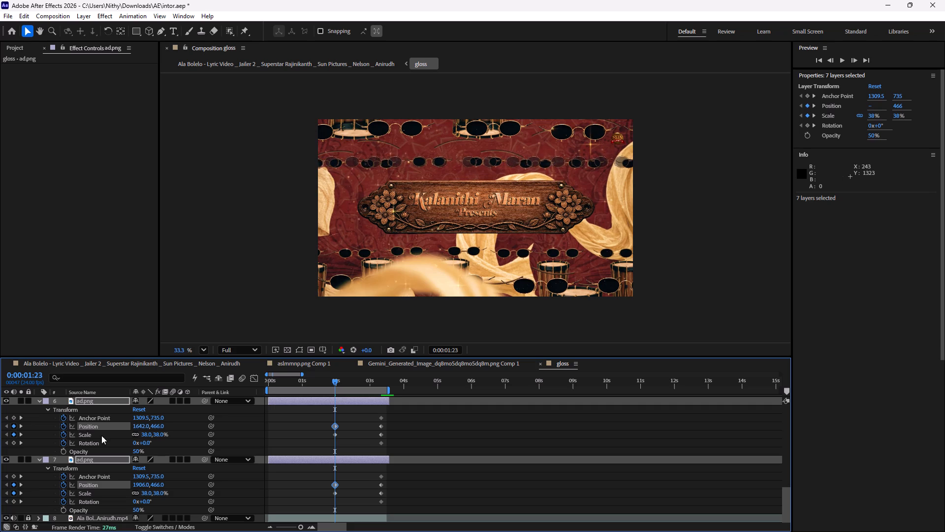
# At 0:00:00:05, keyframe the scale of all selected ad.png layers at 41%.
pyautogui.moveTo(335, 383); pyautogui.dragTo(284, 393)
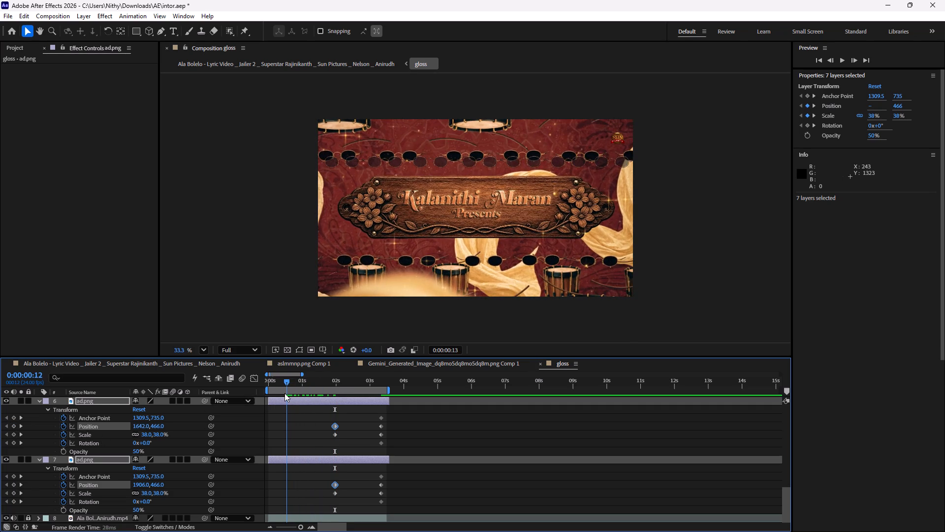
pyautogui.moveTo(284, 393); pyautogui.dragTo(276, 396)
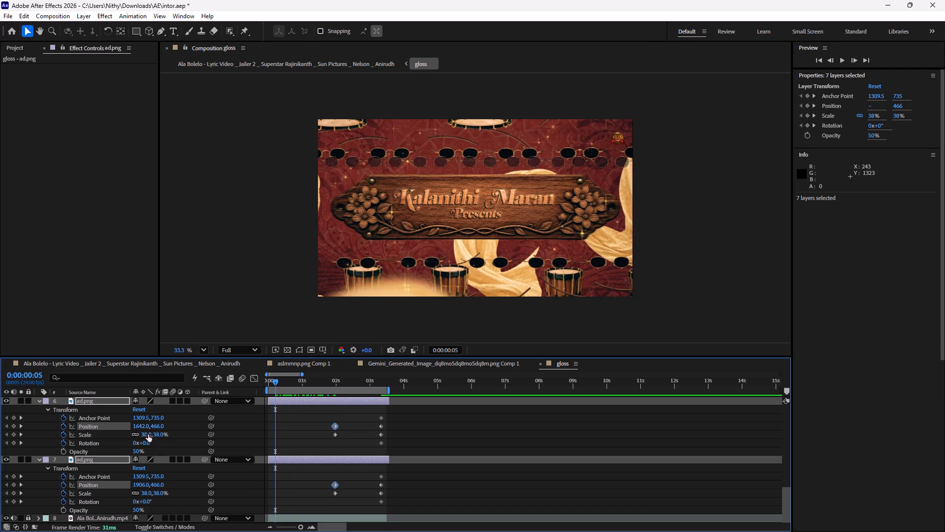
pyautogui.click(147, 434)
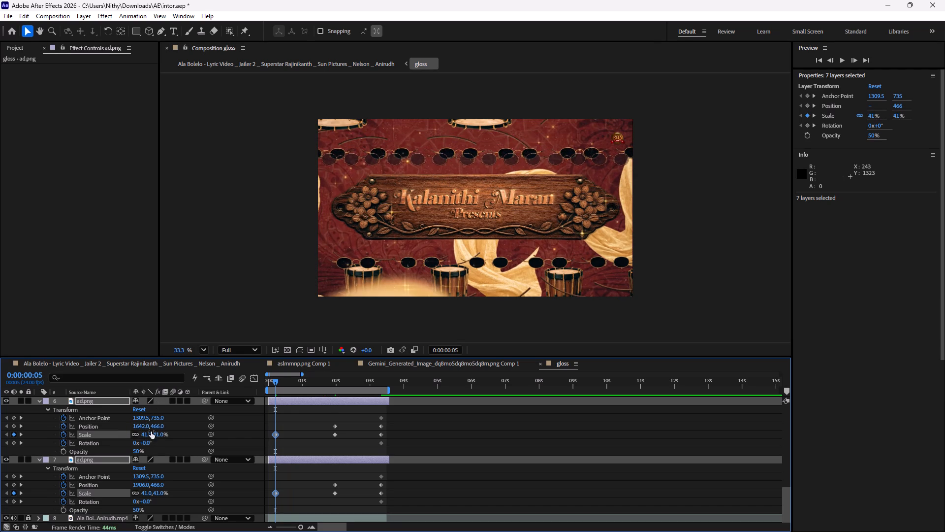
# Keyframe the row's position at 0:00:00:05, moving all ad.png layers together until layer 6 sits at about 1706, 428.
pyautogui.moveTo(139, 426); pyautogui.dragTo(112, 431)
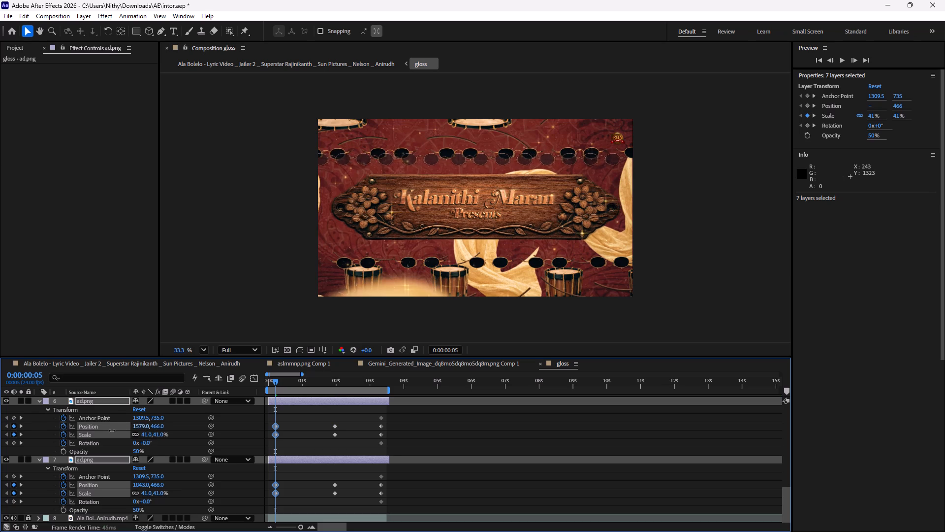
pyautogui.moveTo(112, 431); pyautogui.dragTo(167, 423)
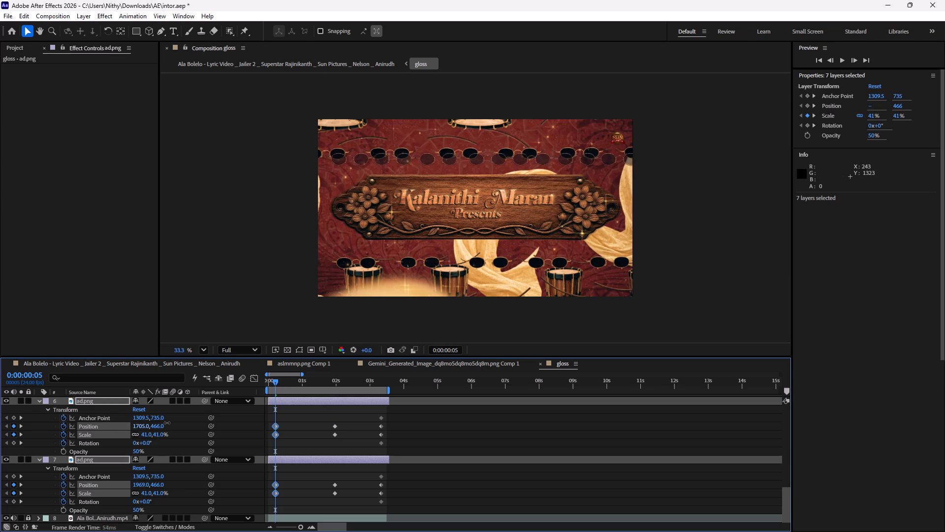
pyautogui.moveTo(167, 423); pyautogui.dragTo(167, 422)
pyautogui.moveTo(161, 425); pyautogui.dragTo(131, 426)
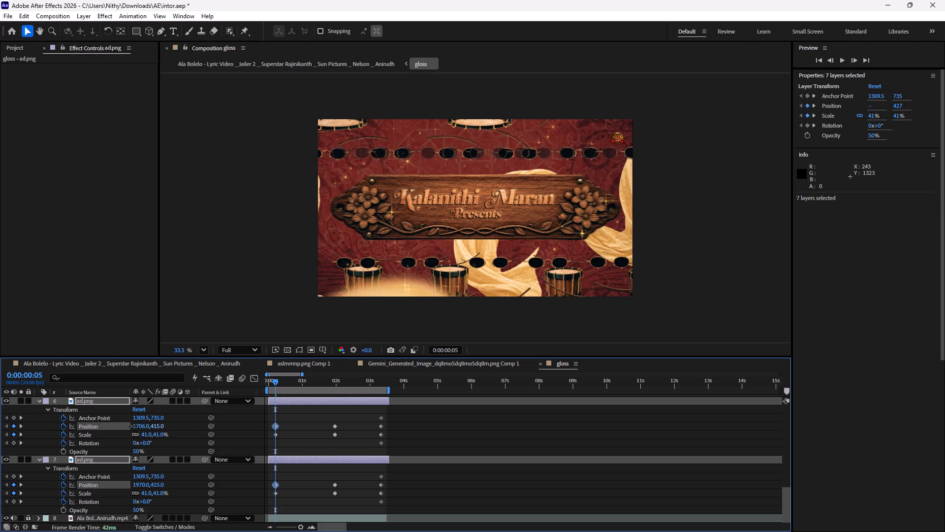
pyautogui.moveTo(131, 426); pyautogui.dragTo(144, 423)
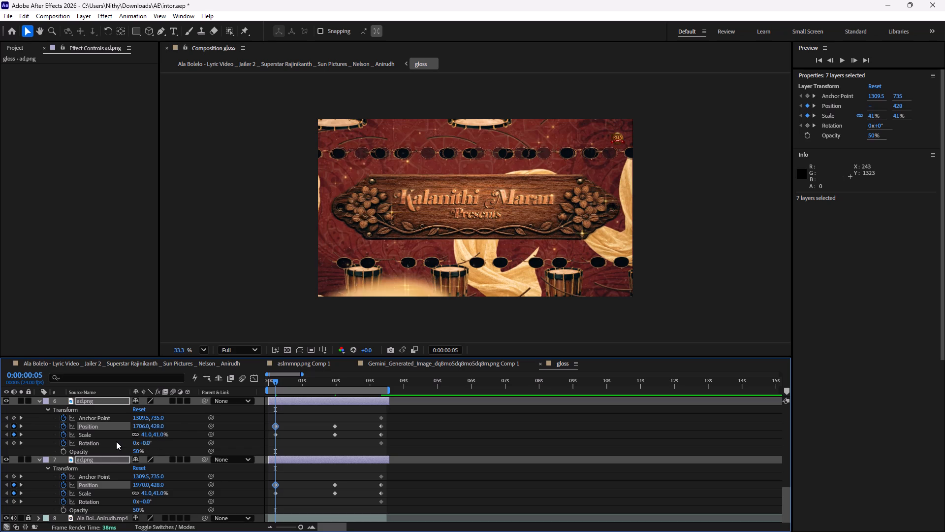
# Set the opacity of all ad.png layers to 100%.
pyautogui.hotkey('ctrl', 'a')
pyautogui.click(136, 452)
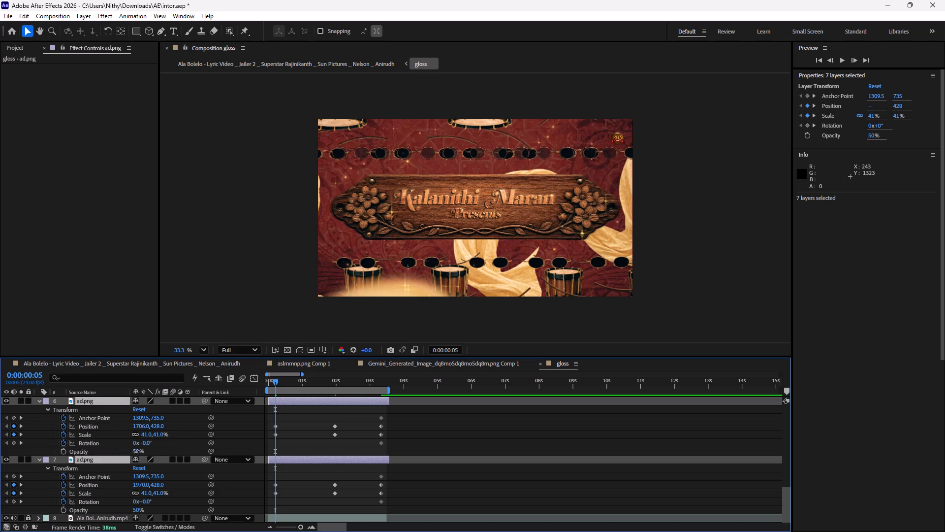
pyautogui.write('100')
pyautogui.press('Return')
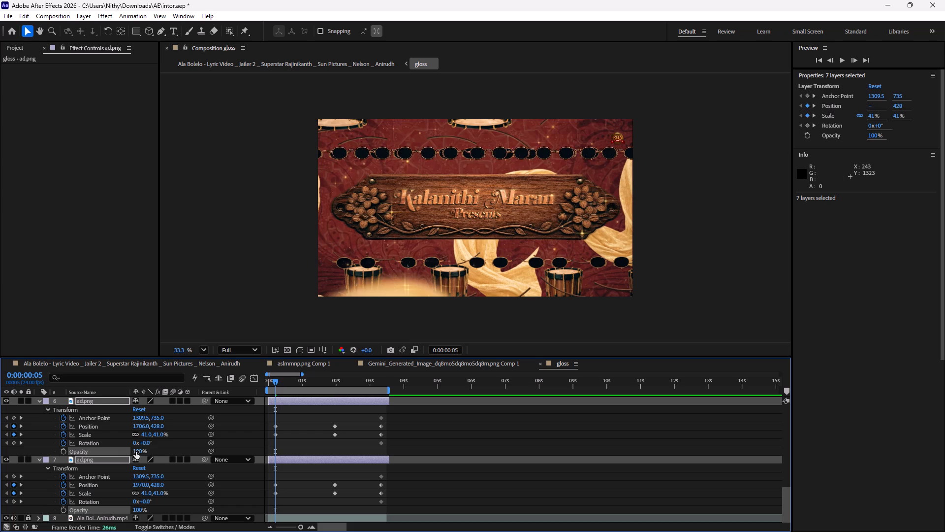
# Hide the reference lyric video layer in the gloss composition.
pyautogui.scroll(-8, 282, 465)
pyautogui.scroll(-7, 450, 459)
pyautogui.click(4, 517)
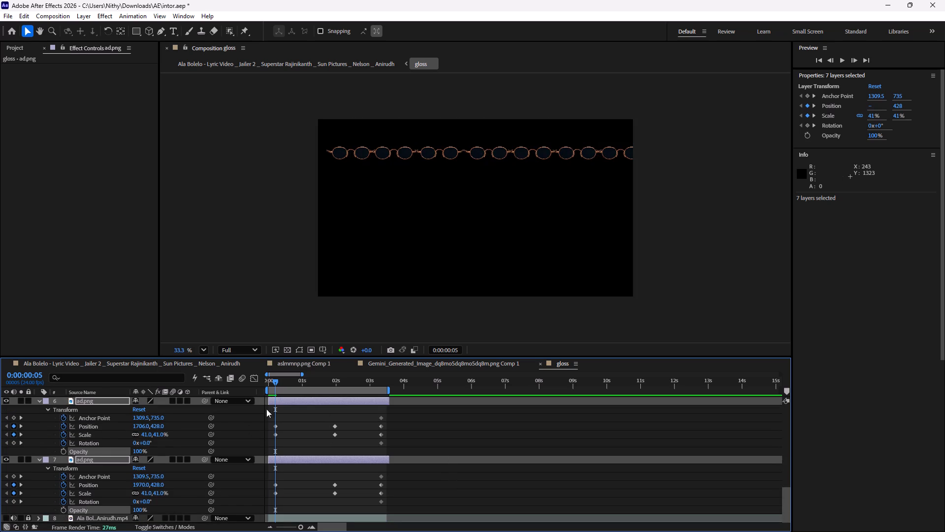
# Apply Easy Ease to every keyframe of the seven ad.png layers and preview the sunglasses animation from the start.
pyautogui.moveTo(307, 381); pyautogui.dragTo(180, 393)
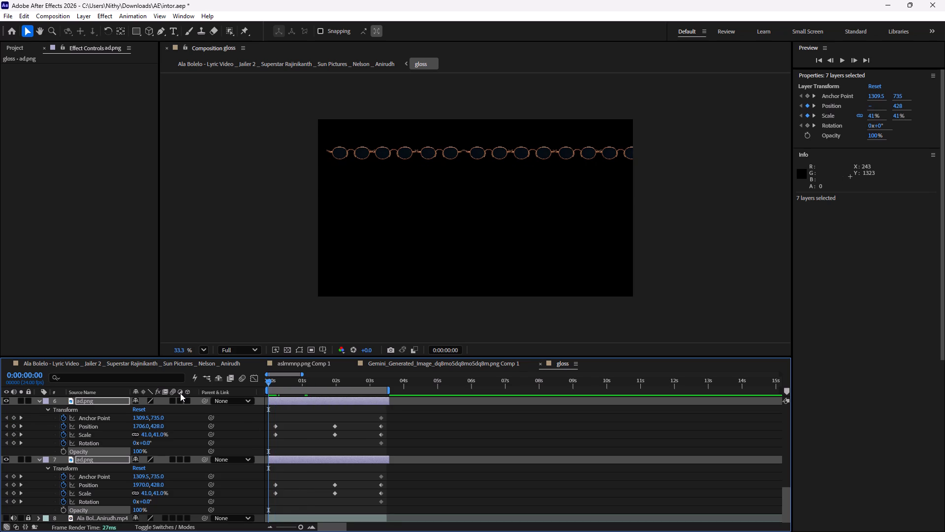
pyautogui.press('space')
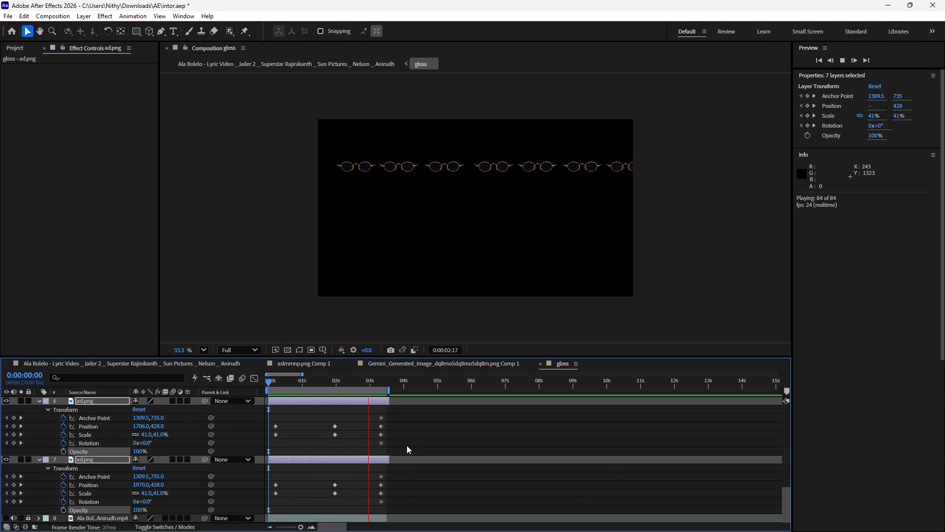
pyautogui.moveTo(395, 449); pyautogui.dragTo(232, 425)
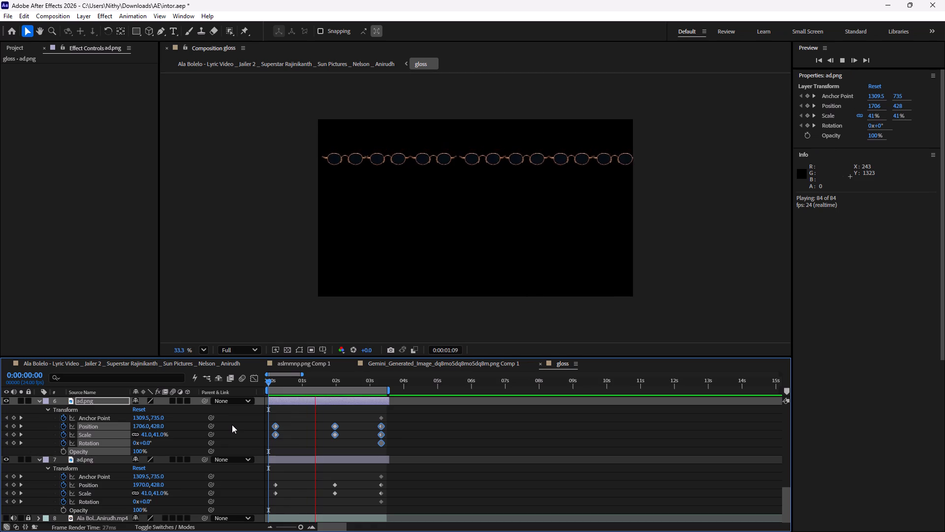
pyautogui.press('space')
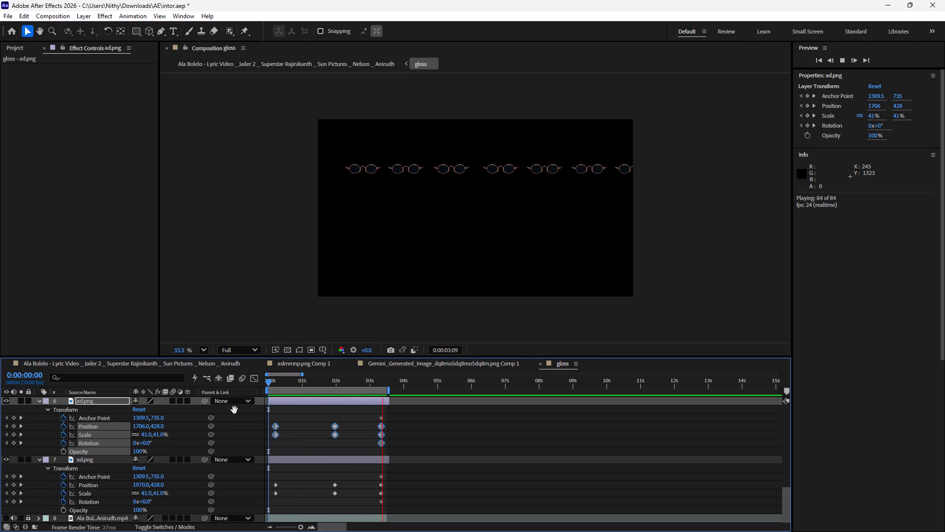
pyautogui.click(391, 440)
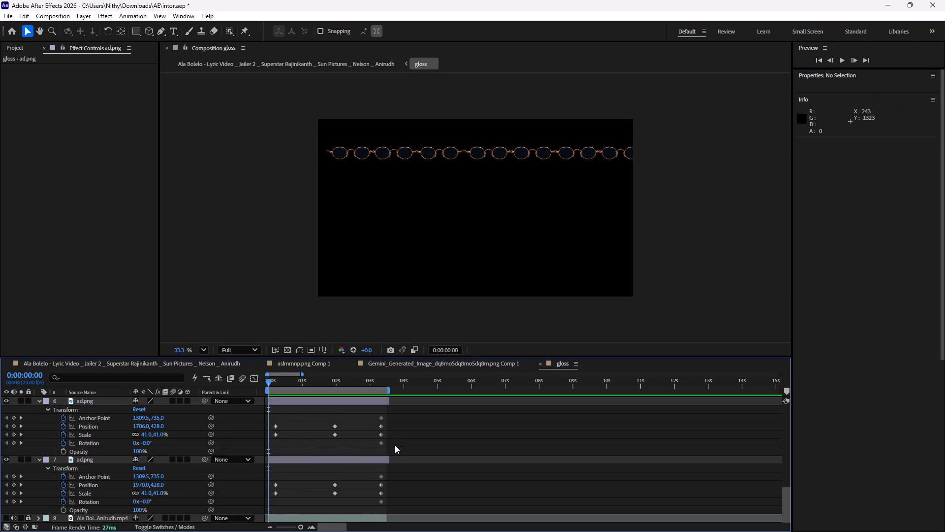
pyautogui.moveTo(396, 447); pyautogui.dragTo(409, 383)
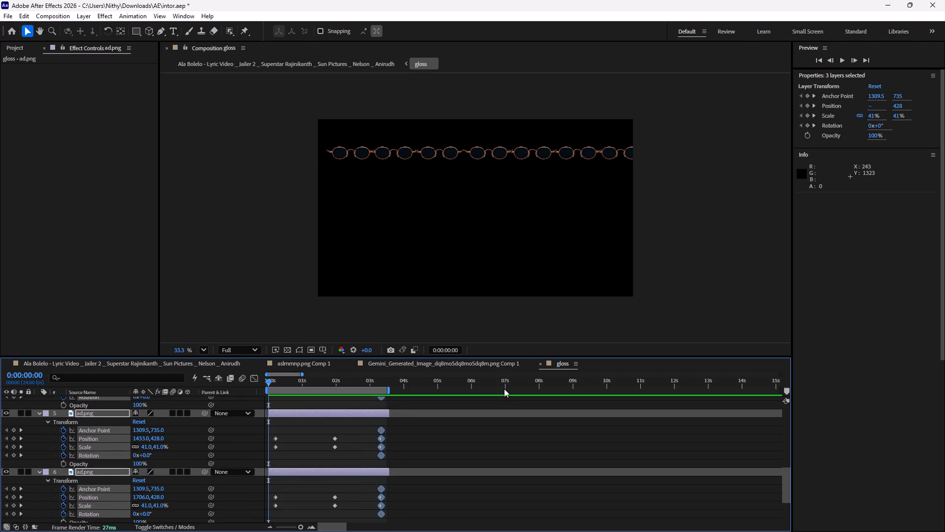
pyautogui.scroll(-13, 450, 485)
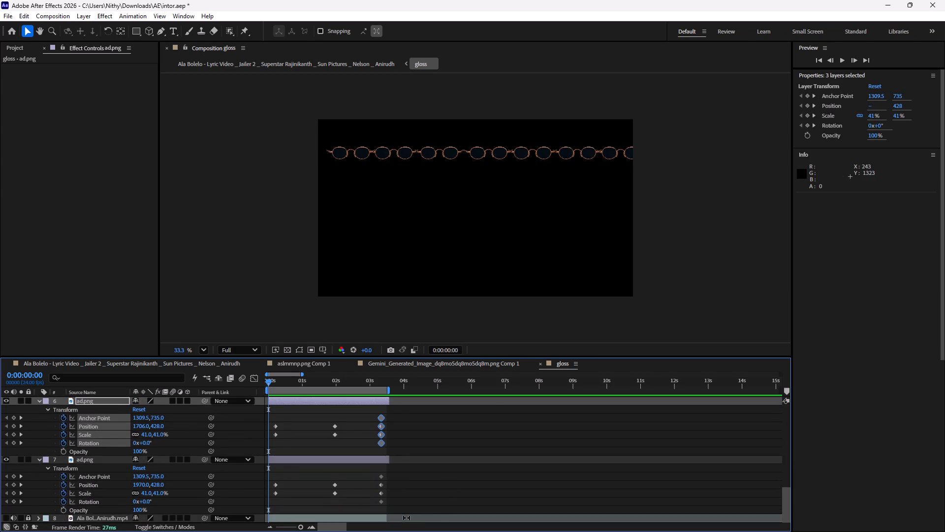
pyautogui.moveTo(415, 513); pyautogui.dragTo(238, 359)
pyautogui.press('F9')
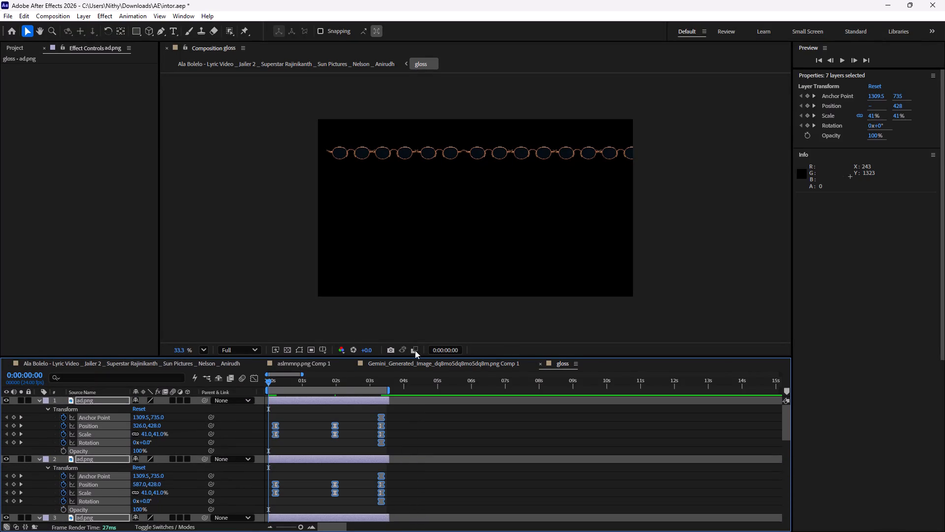
pyautogui.press('space')
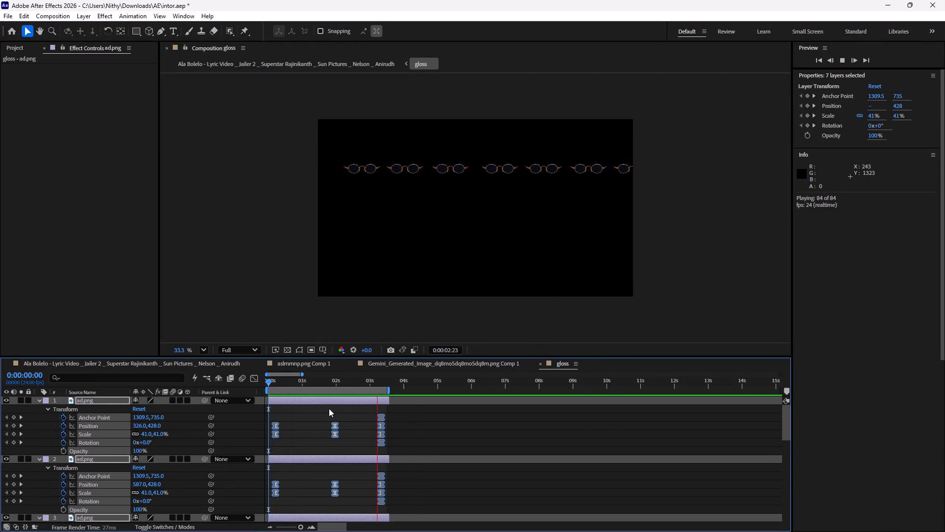
pyautogui.press('space')
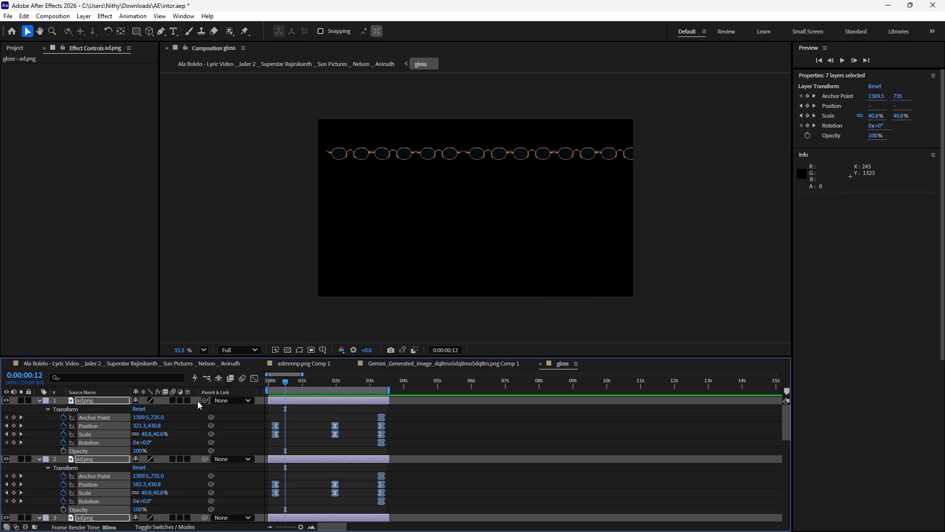
# Pre-compose the seven ad.png layers into a new composition named 1, moving all attributes into it.
pyautogui.click(34, 401)
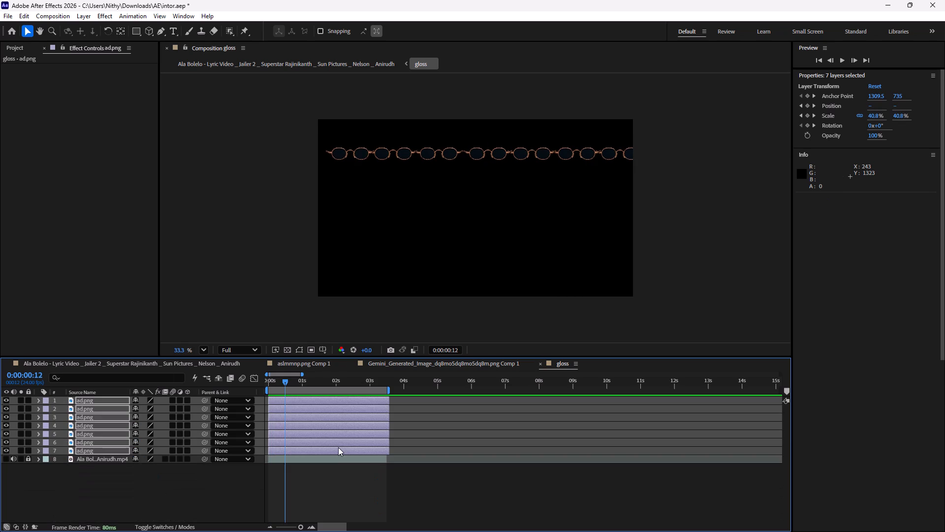
pyautogui.hotkey('ctrl', 'shift', 'c')
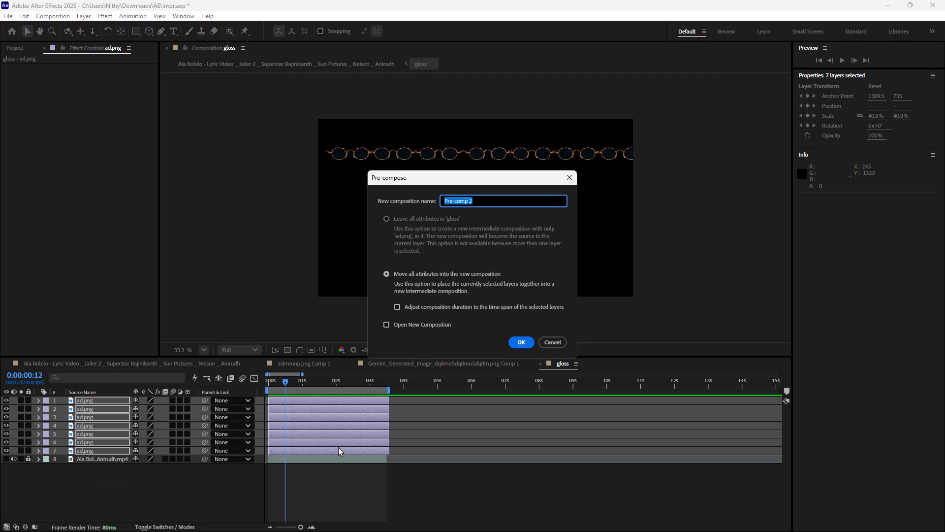
pyautogui.press('1')
pyautogui.press('Return')
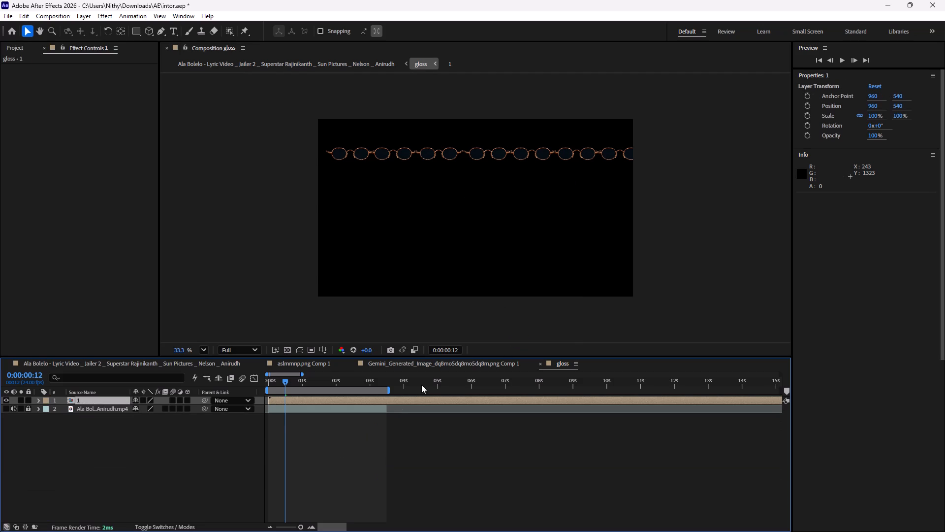
# Split pre-comp layer 1 at 0:00:03:11 and delete the part after the cut.
pyautogui.moveTo(367, 378); pyautogui.dragTo(388, 383)
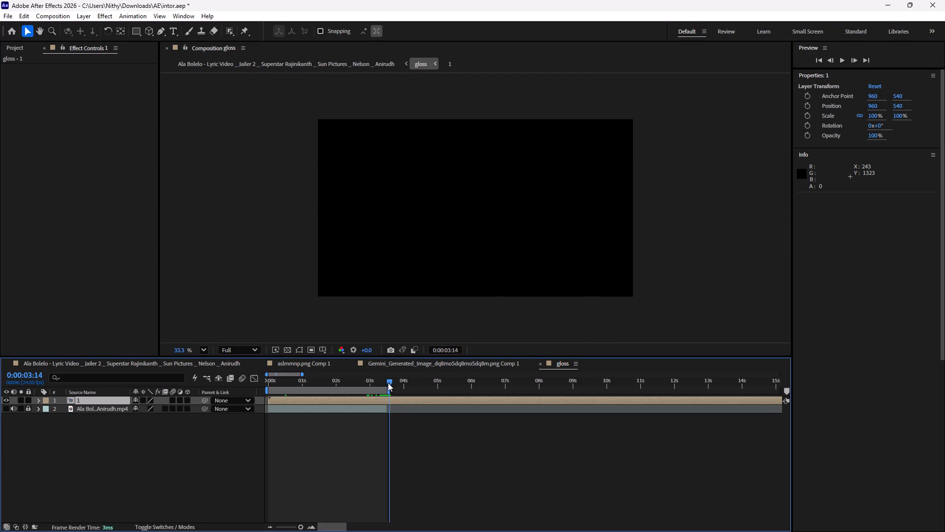
pyautogui.moveTo(388, 383); pyautogui.dragTo(386, 384)
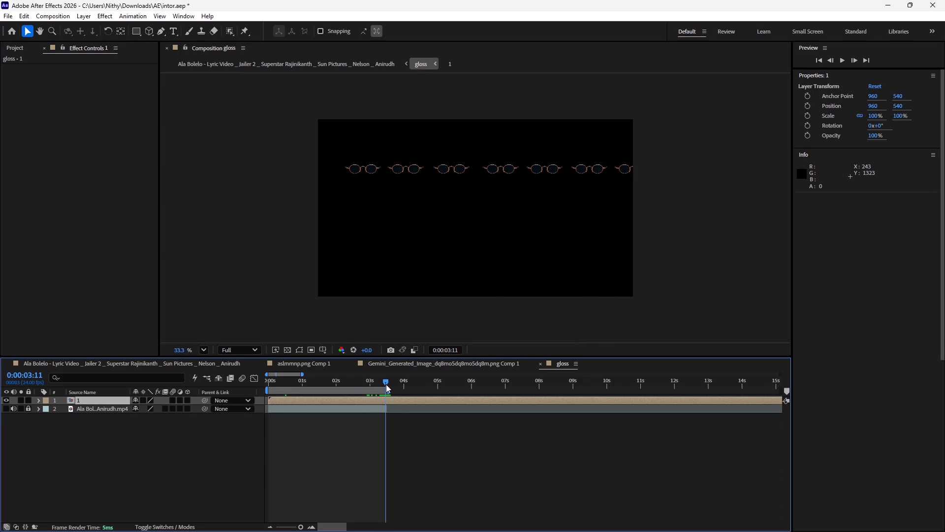
pyautogui.hotkey('ctrl', 'shift', 'd')
pyautogui.press('BackSpace')
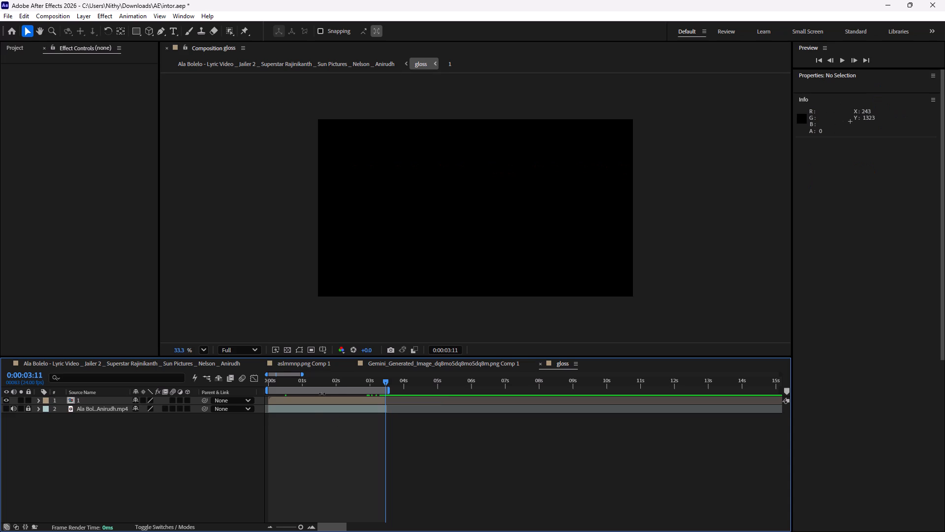
# Duplicate pre-comp layer 1 in the gloss composition and expand the transform properties of the copy in layer 2.
pyautogui.moveTo(339, 379); pyautogui.dragTo(202, 401)
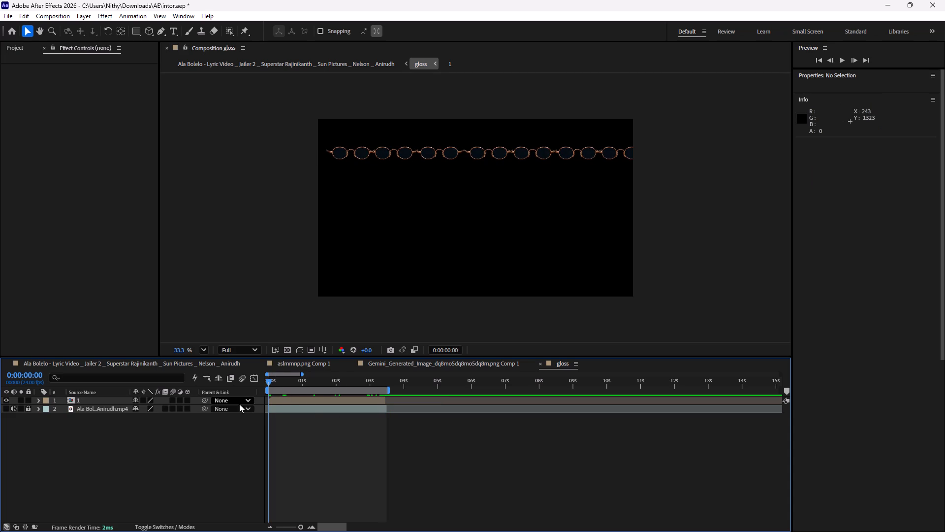
pyautogui.click(285, 399)
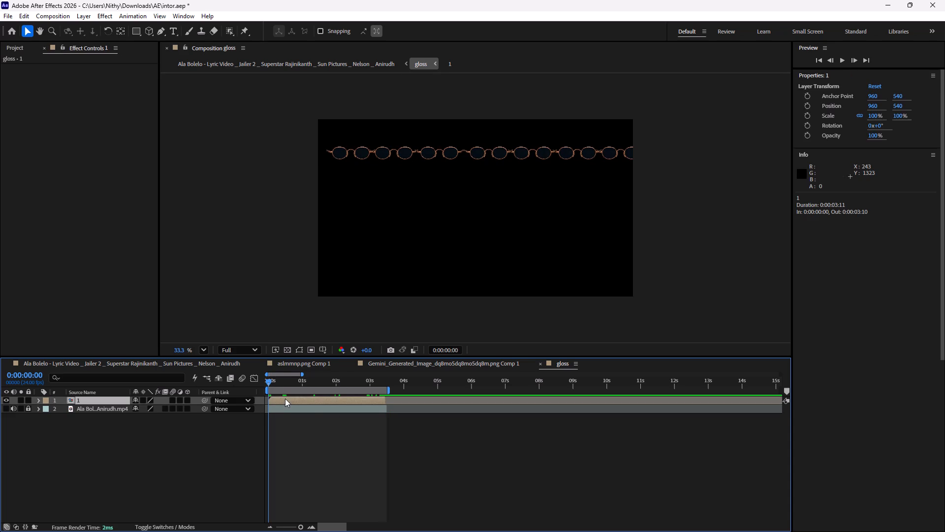
pyautogui.hotkey('ctrl', 'd')
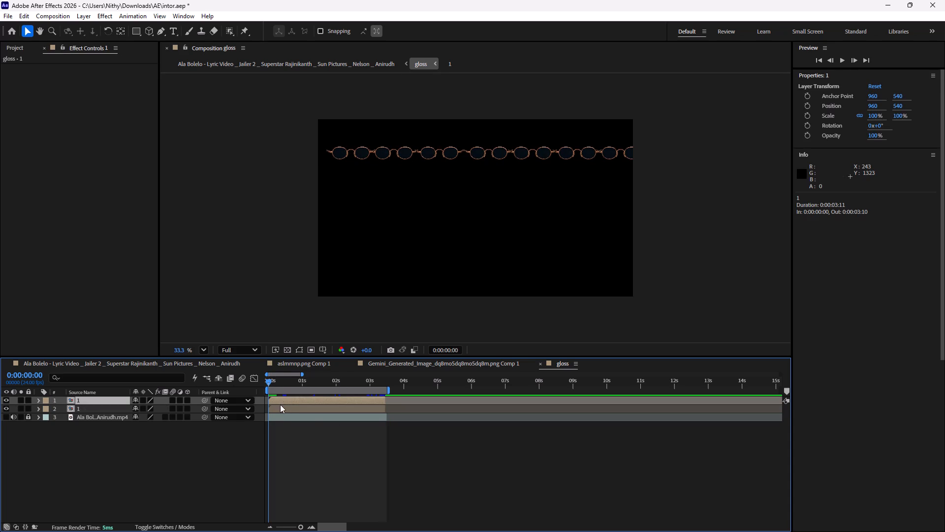
pyautogui.click(278, 406)
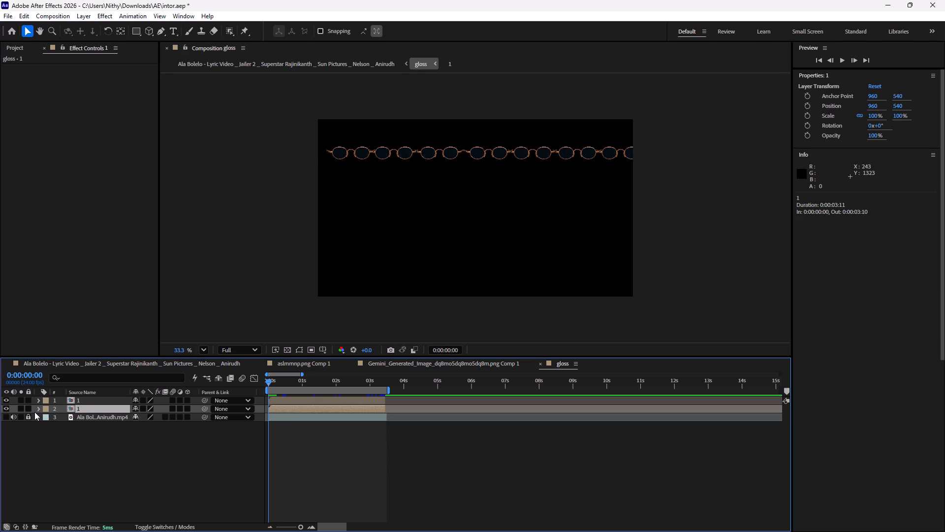
pyautogui.click(37, 410)
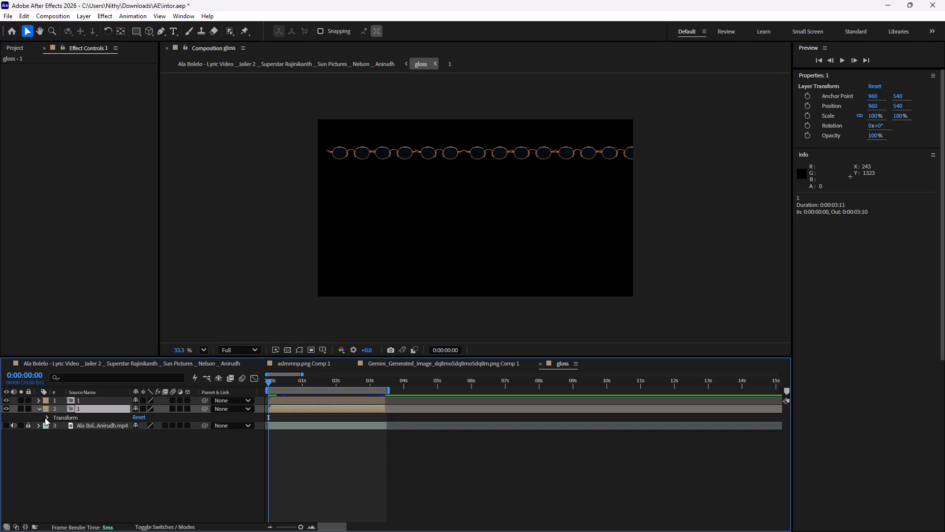
pyautogui.click(45, 418)
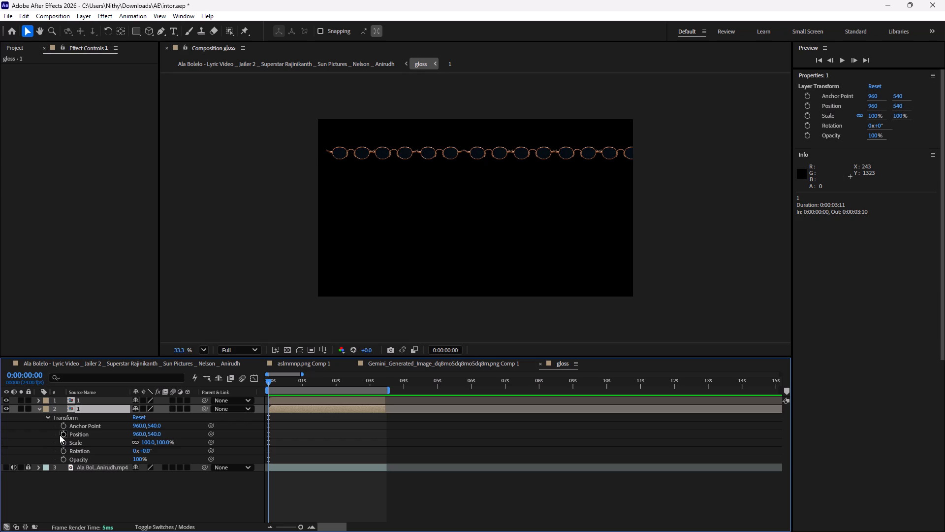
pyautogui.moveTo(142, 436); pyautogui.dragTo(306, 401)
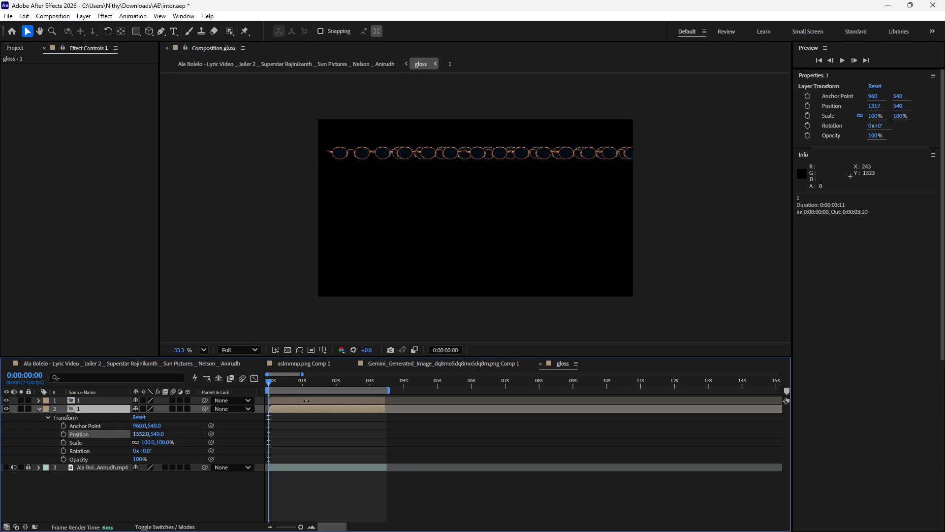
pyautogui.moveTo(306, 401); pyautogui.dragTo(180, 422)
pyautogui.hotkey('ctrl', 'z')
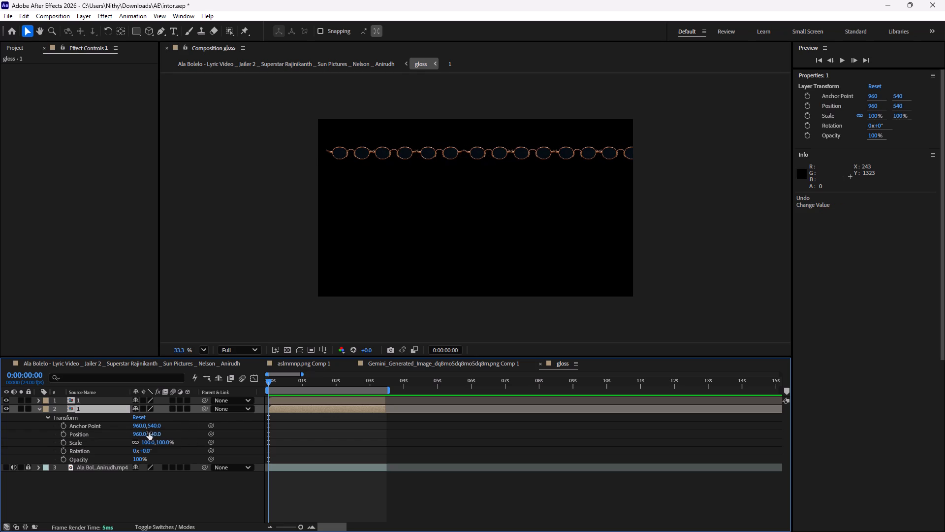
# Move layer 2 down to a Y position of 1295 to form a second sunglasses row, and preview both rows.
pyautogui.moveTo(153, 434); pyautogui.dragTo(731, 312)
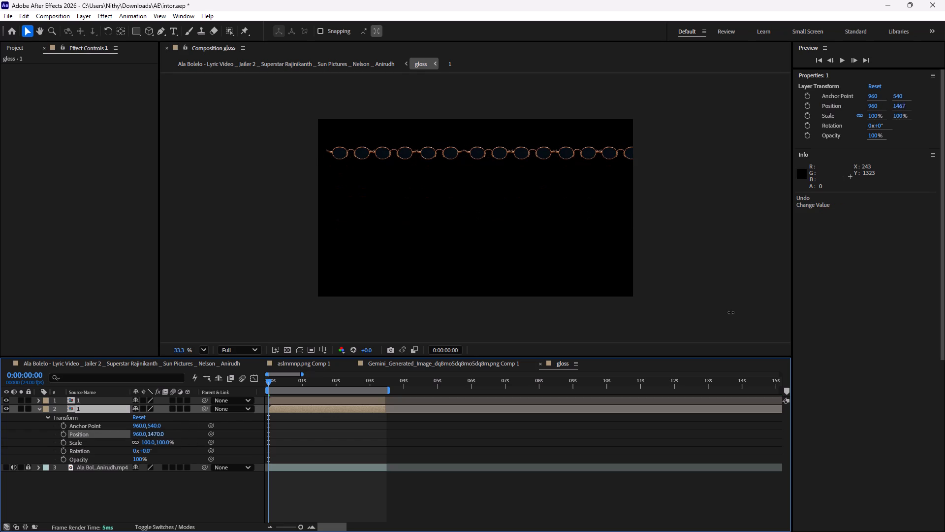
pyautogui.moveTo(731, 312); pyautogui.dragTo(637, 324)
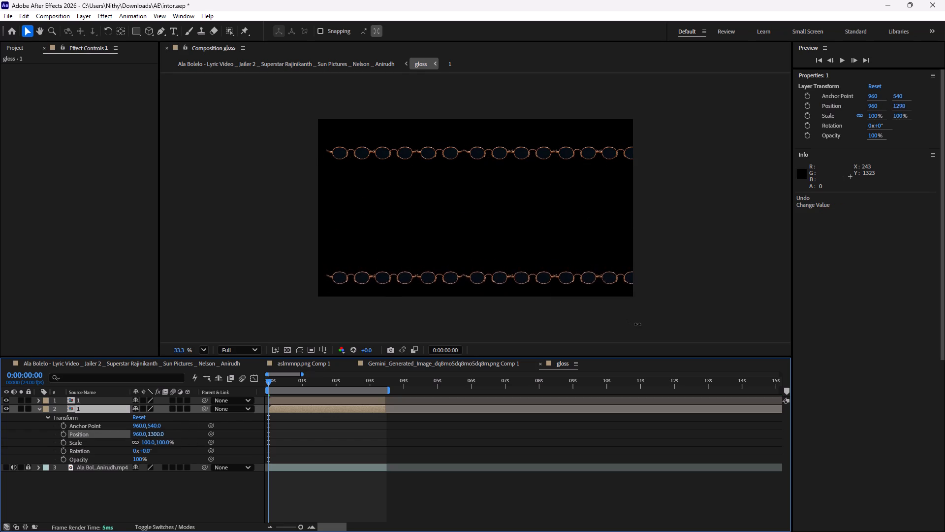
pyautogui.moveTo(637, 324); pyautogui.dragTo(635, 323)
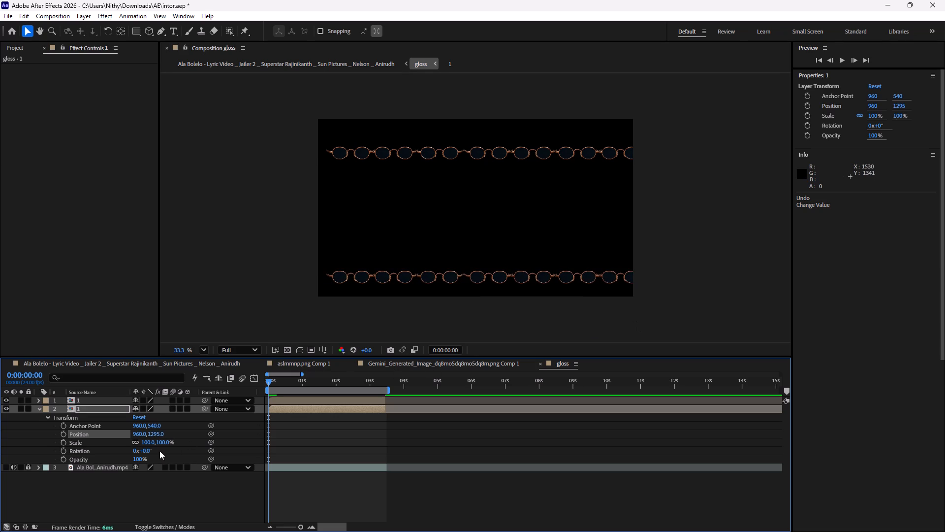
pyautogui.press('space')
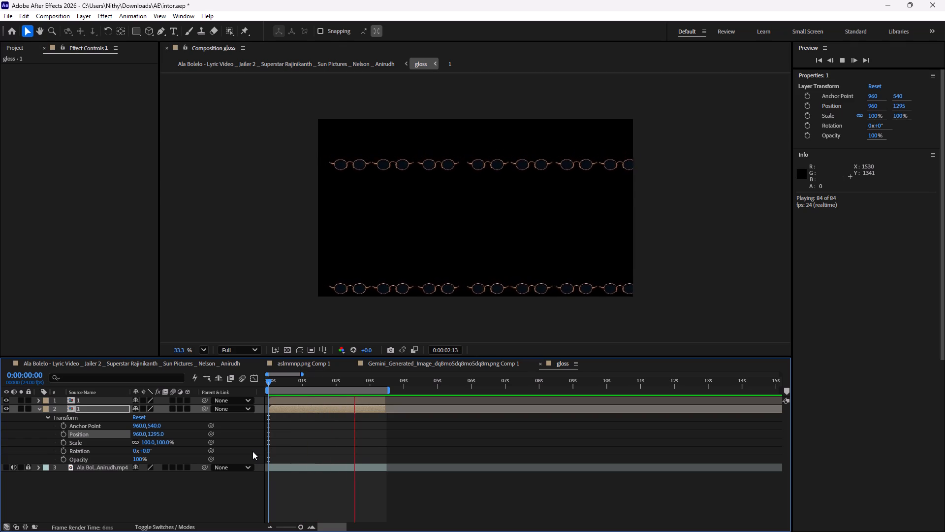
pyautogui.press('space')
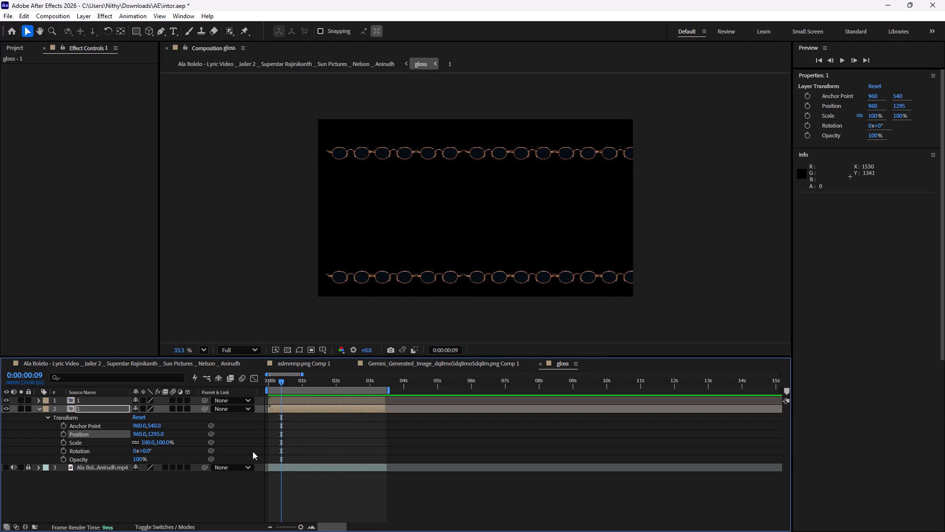
# Show the reference lyric video layer in the gloss composition.
pyautogui.click(6, 469)
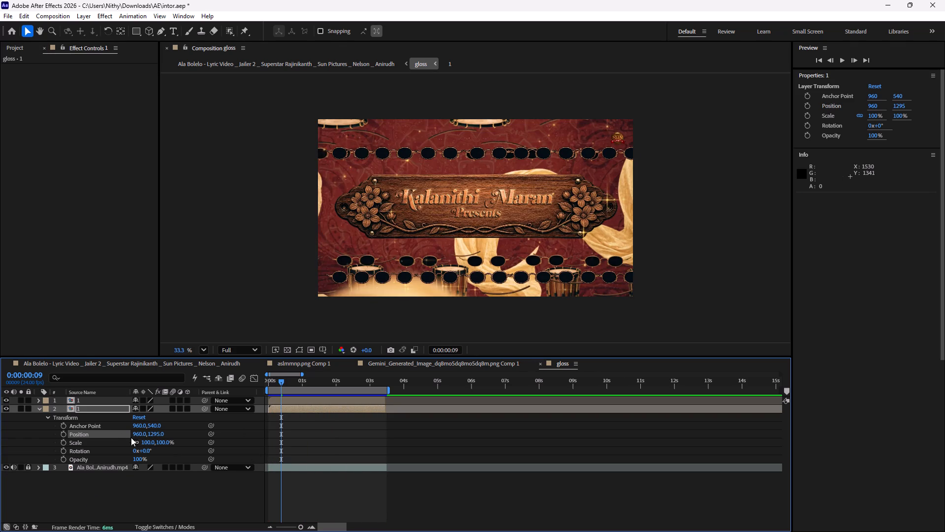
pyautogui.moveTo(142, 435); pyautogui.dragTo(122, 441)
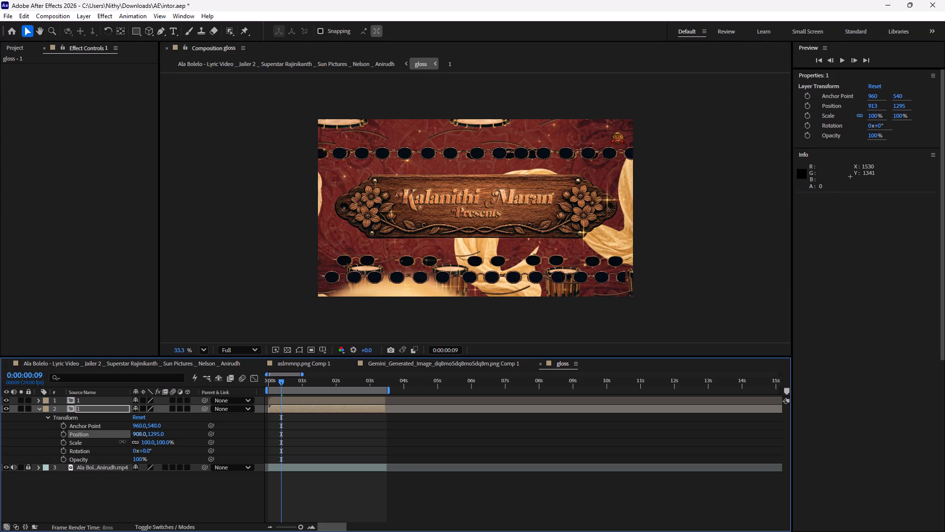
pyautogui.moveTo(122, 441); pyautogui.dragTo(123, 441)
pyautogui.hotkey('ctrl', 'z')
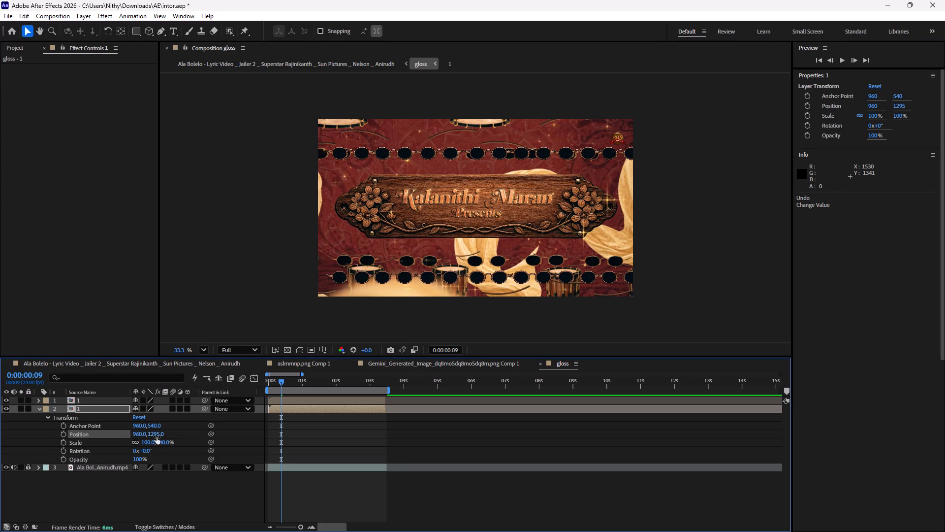
# Set layer 2's Y position to 1194, aligning its row with the lower sunglasses row in the reference video.
pyautogui.moveTo(157, 436); pyautogui.dragTo(103, 440)
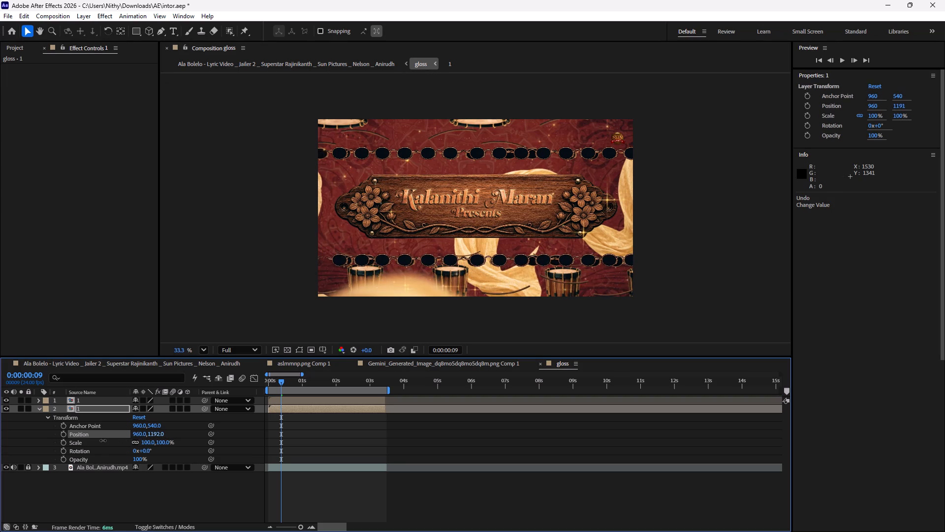
pyautogui.moveTo(103, 440); pyautogui.dragTo(100, 444)
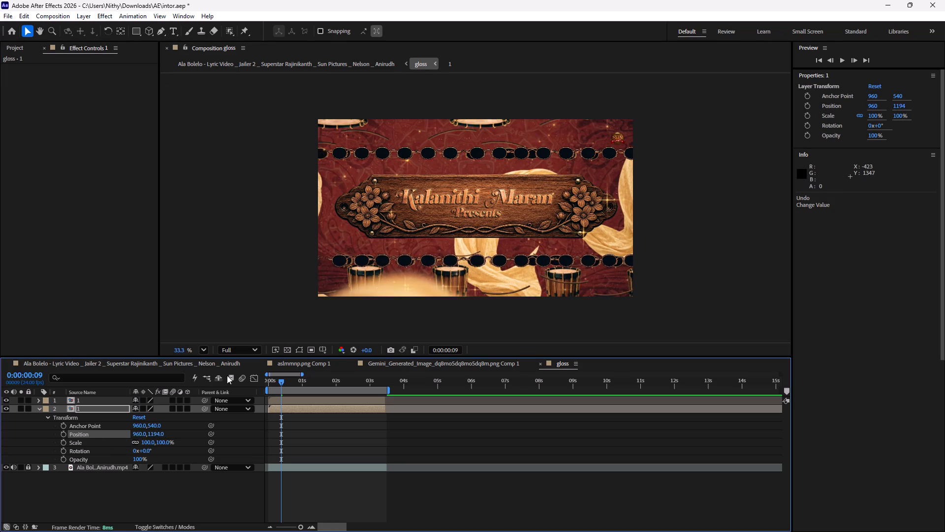
# Mute and hide the reference lyric video layer.
pyautogui.click(11, 465)
pyautogui.click(6, 465)
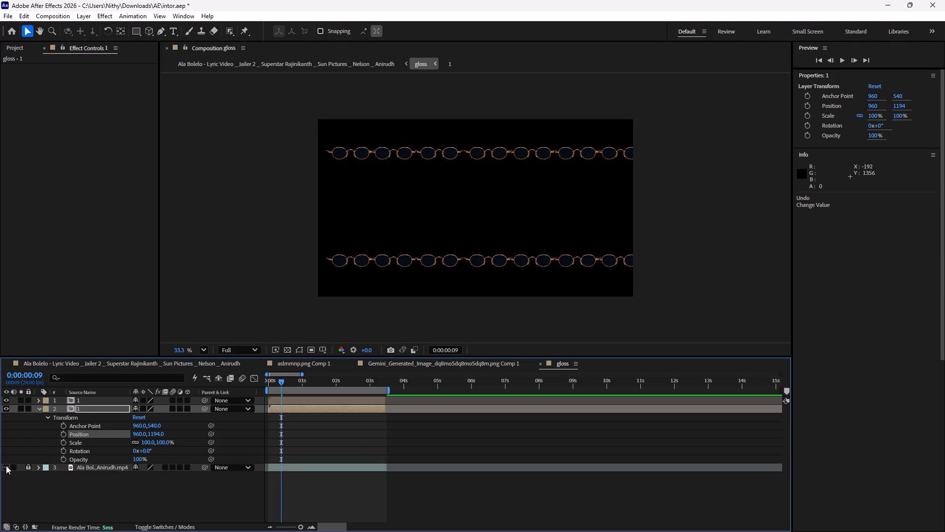
# In the main lyric video composition, hide the reference video layer 10 and show image layers 8 and 9.
pyautogui.click(154, 363)
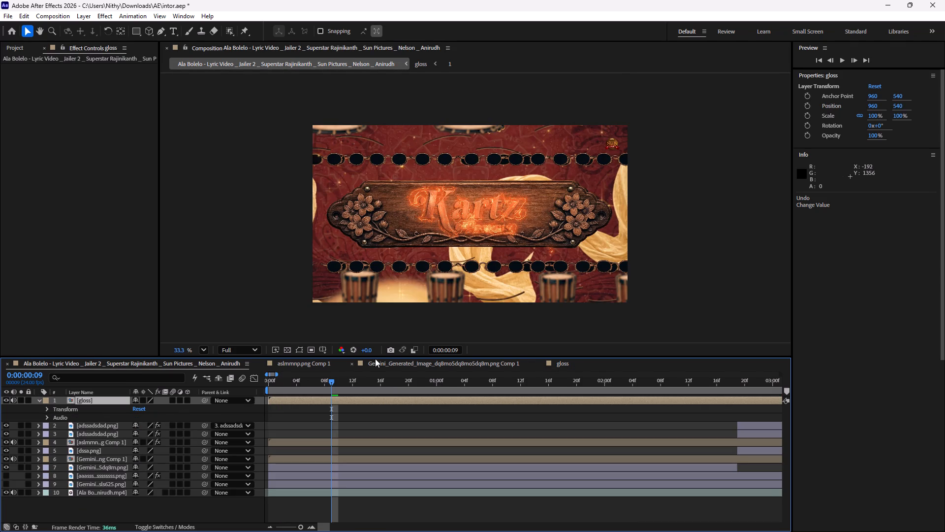
pyautogui.moveTo(2, 493); pyautogui.dragTo(6, 492)
pyautogui.click(6, 492)
pyautogui.moveTo(7, 484); pyautogui.dragTo(6, 473)
# Mute the audio of the two nested Comp 1 layers, layers 4 and 6, with the current time at the composition start.
pyautogui.moveTo(338, 381); pyautogui.dragTo(150, 401)
pyautogui.click(14, 441)
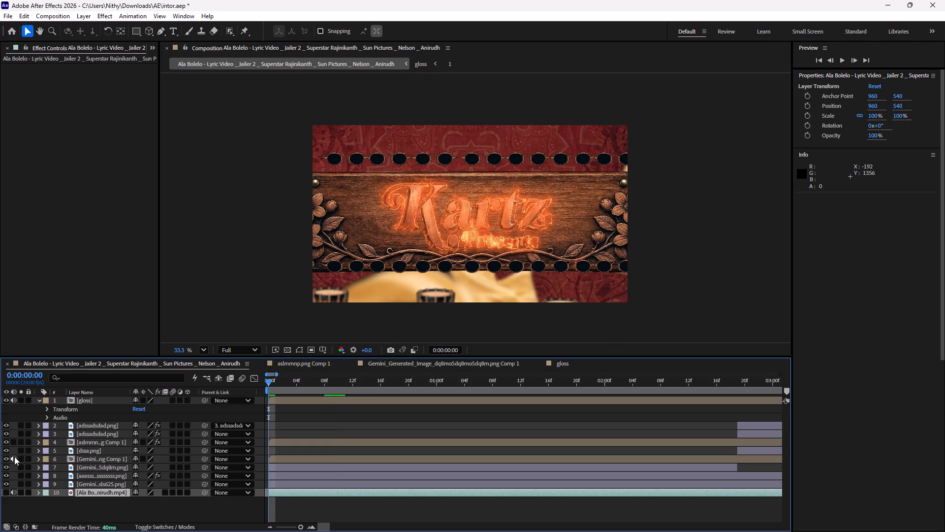
pyautogui.click(14, 457)
# Preview the full composition with the gloss layer on top and review the frames around 0:00:03:00 before returning to the start.
pyautogui.press('space')
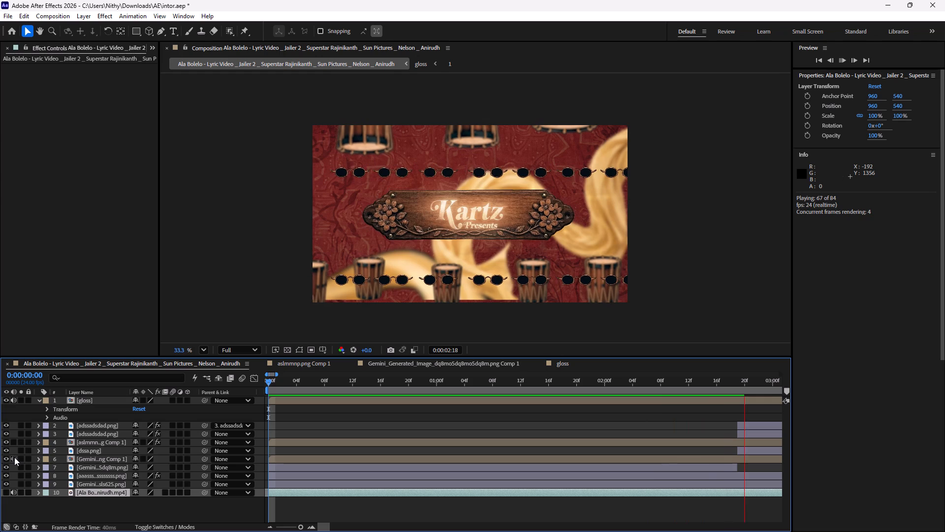
pyautogui.press('space')
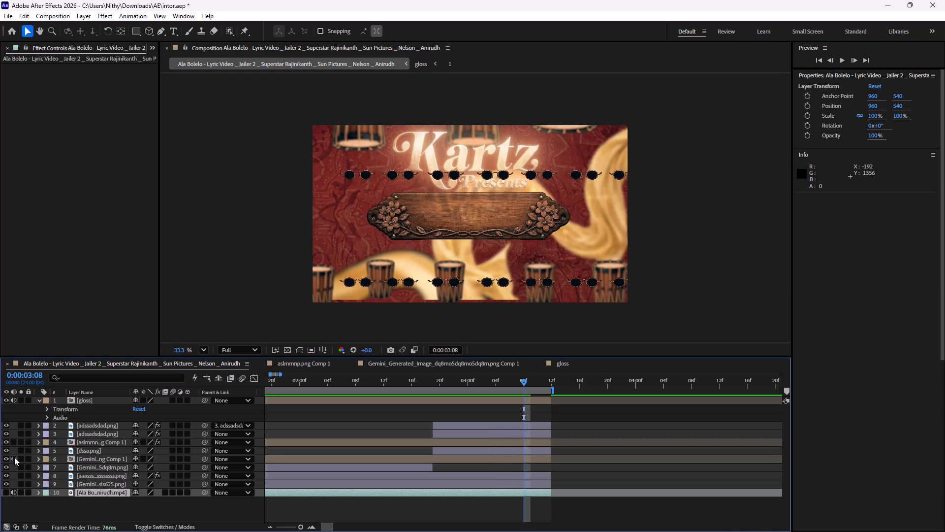
pyautogui.moveTo(361, 375); pyautogui.dragTo(209, 401)
pyautogui.moveTo(311, 376); pyautogui.dragTo(243, 376)
pyautogui.click(470, 383)
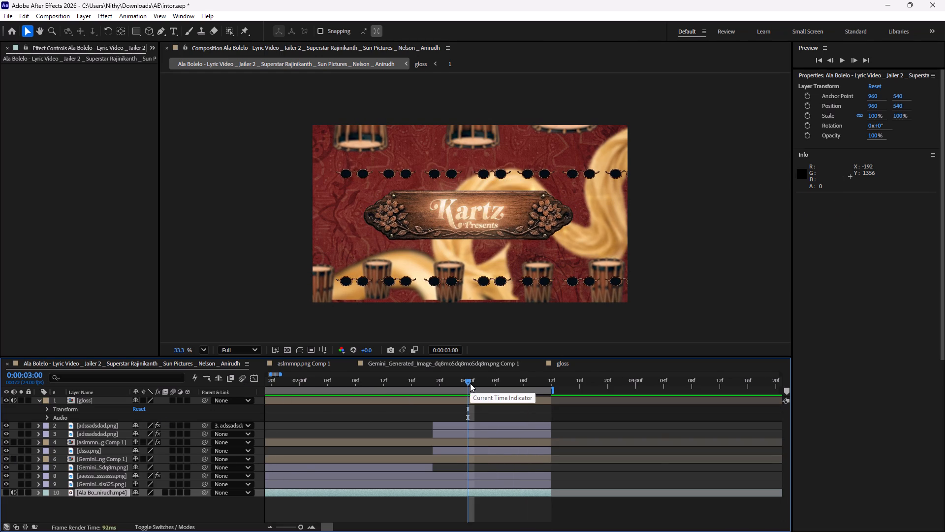
pyautogui.moveTo(469, 383); pyautogui.dragTo(219, 388)
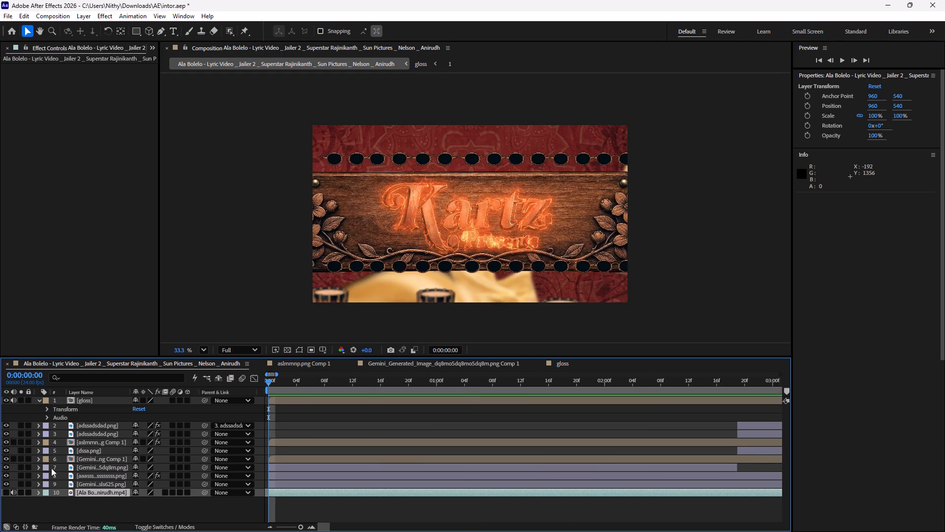
# Toggle the visibility of layers 6, 4 and gloss off and on to check what each one contributes.
pyautogui.click(7, 459)
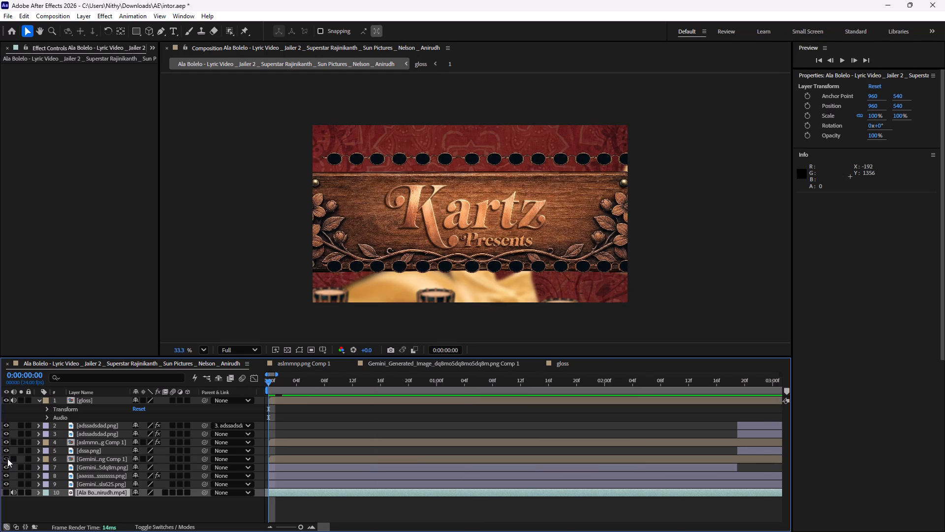
pyautogui.click(7, 459)
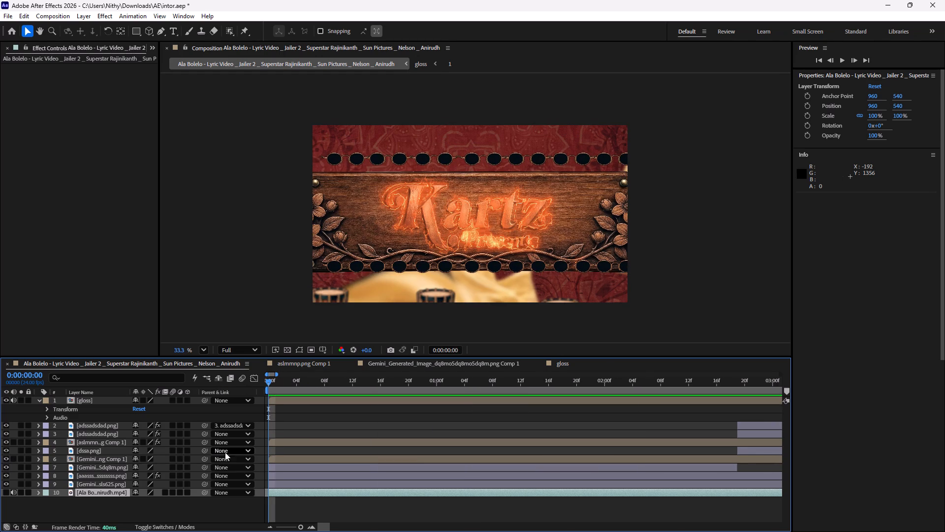
pyautogui.click(7, 440)
pyautogui.click(7, 440)
pyautogui.click(5, 399)
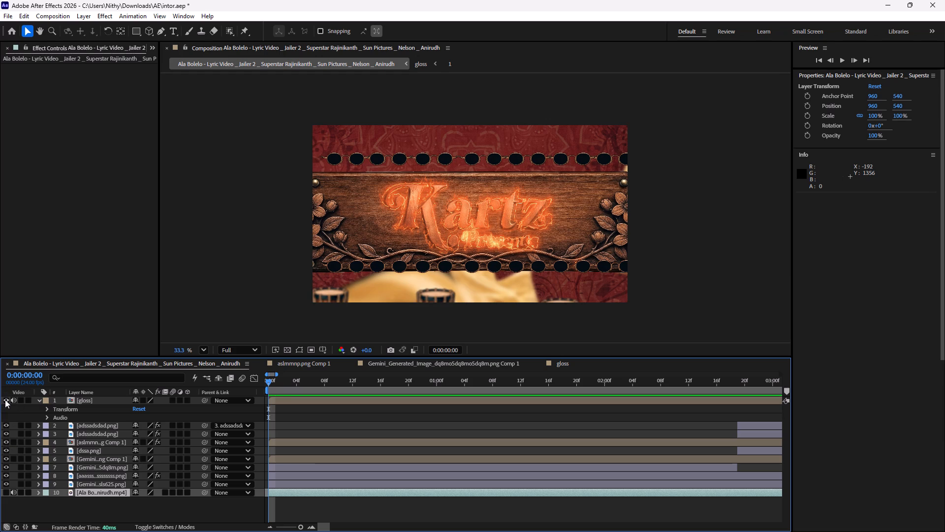
pyautogui.click(5, 399)
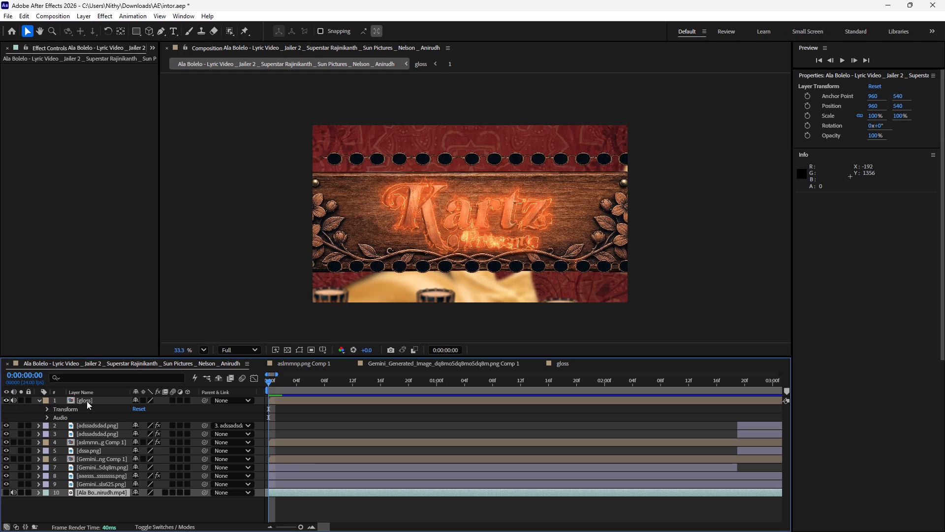
# Move the gloss layer down the stack to sit between dssa.png and the Gemini Comp 1 layer, and preview the composition.
pyautogui.moveTo(88, 401); pyautogui.dragTo(69, 477)
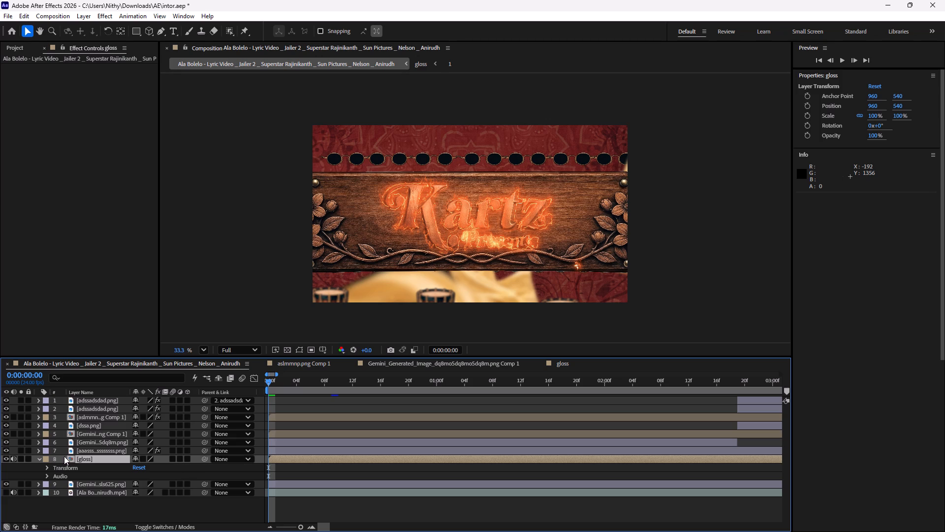
pyautogui.moveTo(77, 457); pyautogui.dragTo(80, 437)
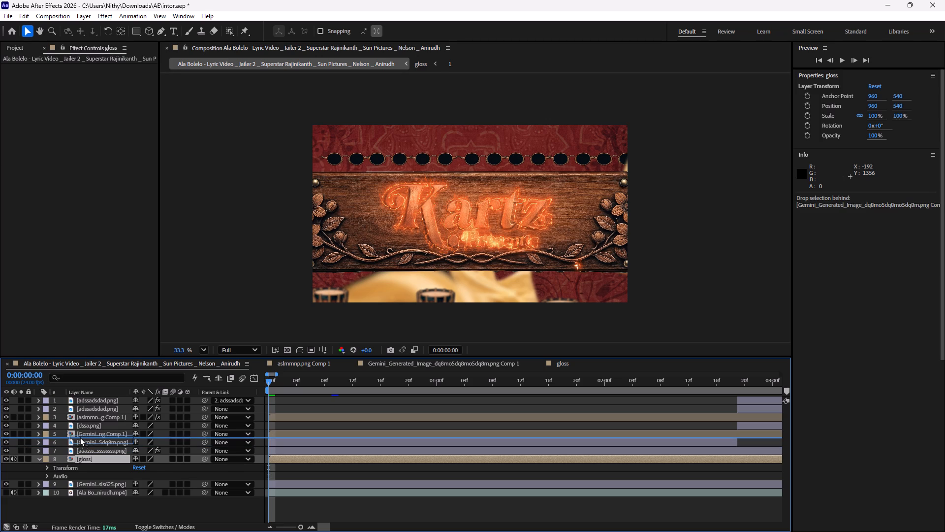
pyautogui.moveTo(80, 437); pyautogui.dragTo(77, 442)
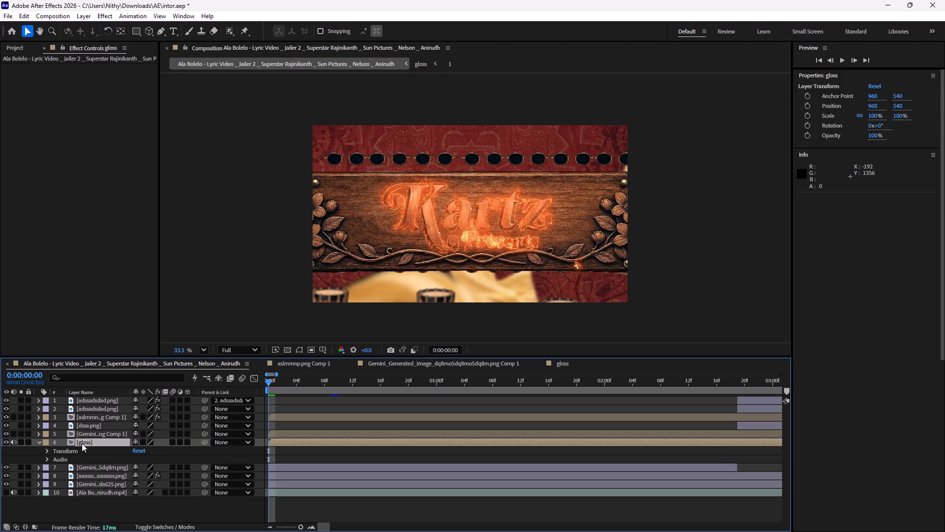
pyautogui.moveTo(82, 443); pyautogui.dragTo(86, 428)
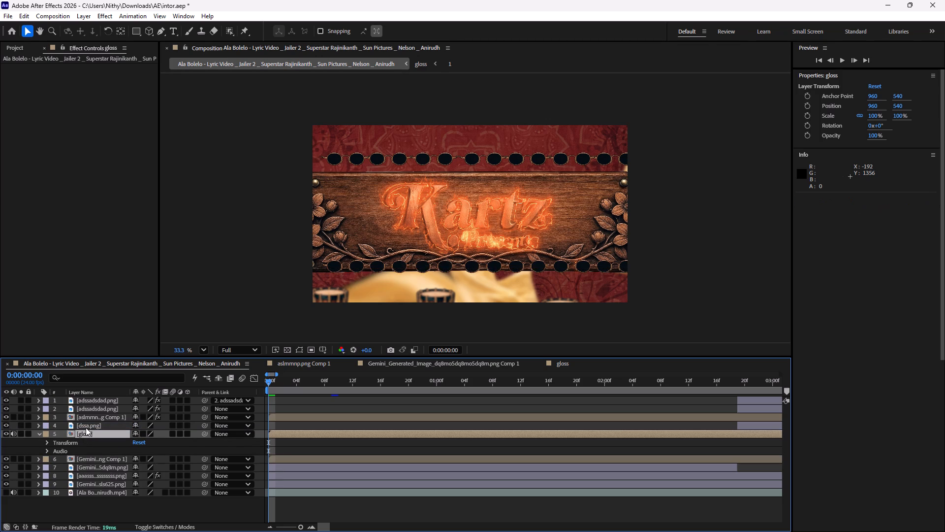
pyautogui.press('space')
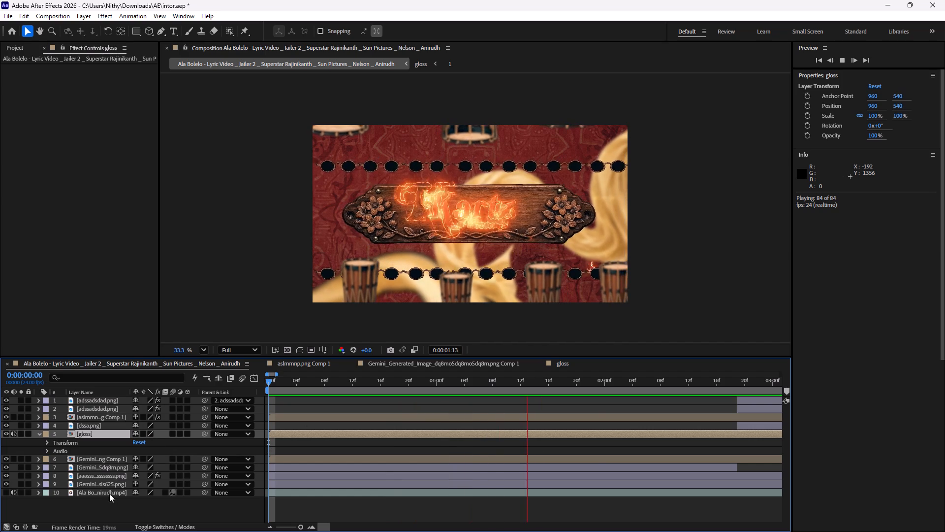
pyautogui.press('space')
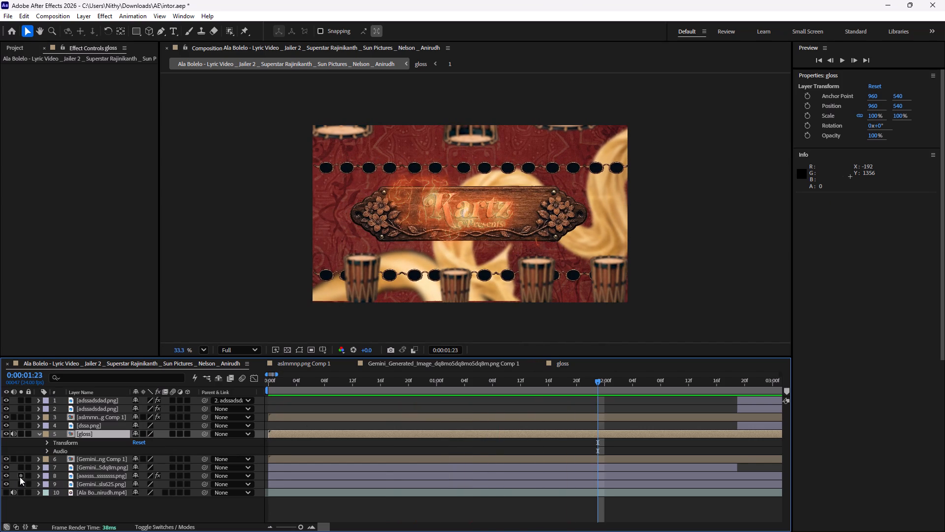
# Identify the blurred golden cloth image on layer 8 by toggling its visibility, and duplicate that layer.
pyautogui.click(7, 474)
pyautogui.click(7, 474)
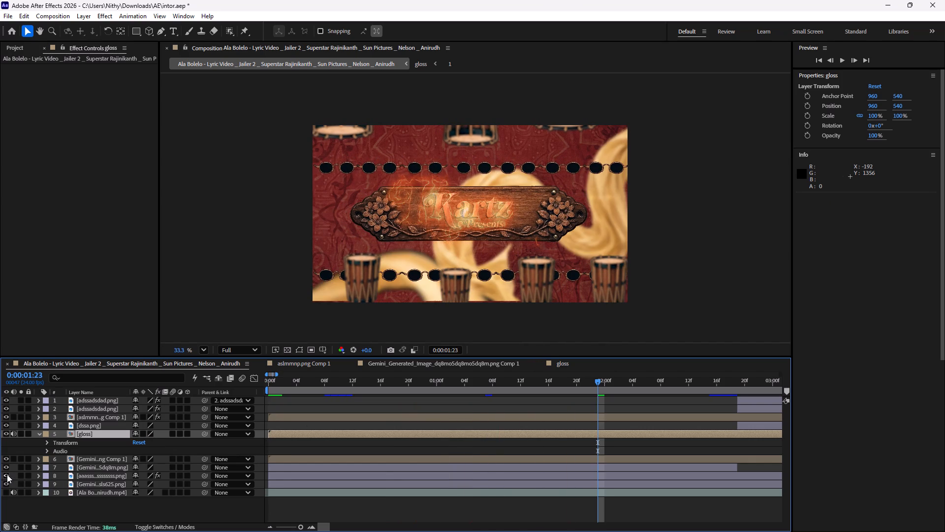
pyautogui.click(291, 474)
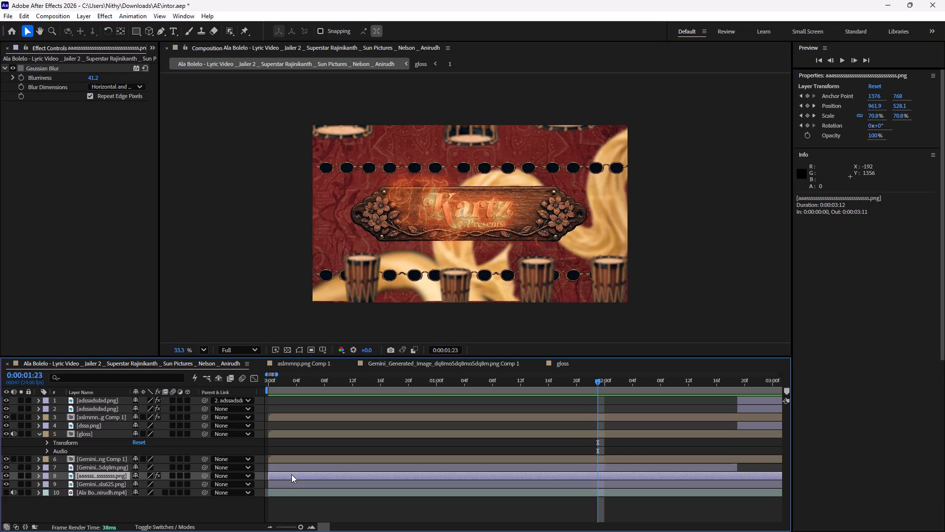
pyautogui.hotkey('ctrl', 'd')
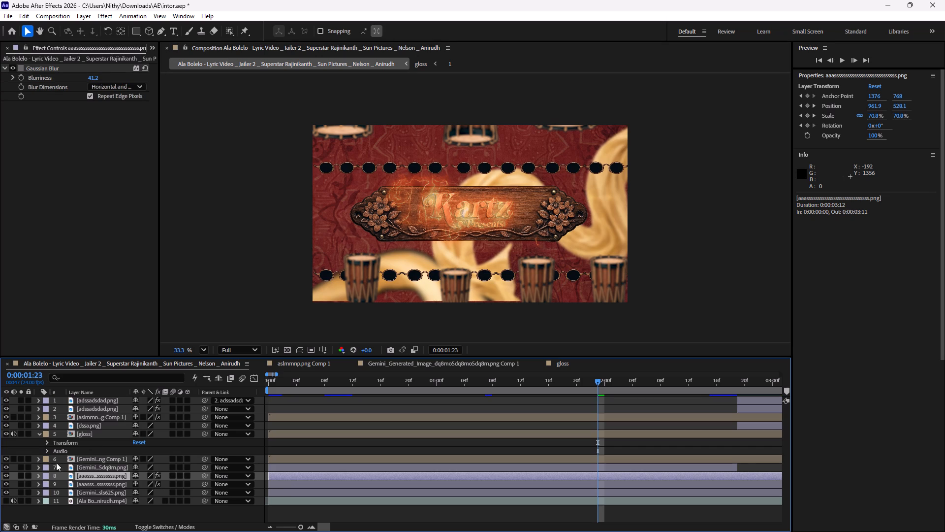
# Delete all Anchor Point, Position, Scale and Rotation keyframes from the duplicated cloth layer.
pyautogui.click(38, 475)
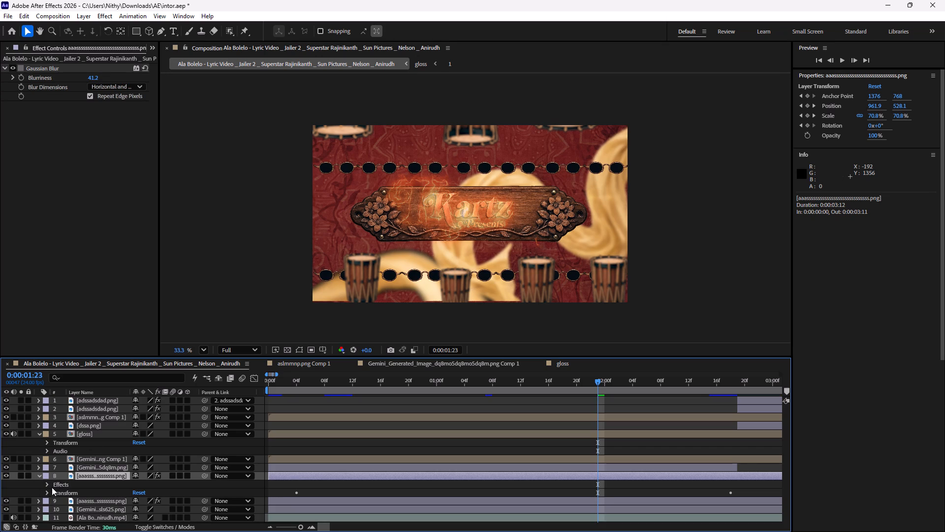
pyautogui.click(48, 493)
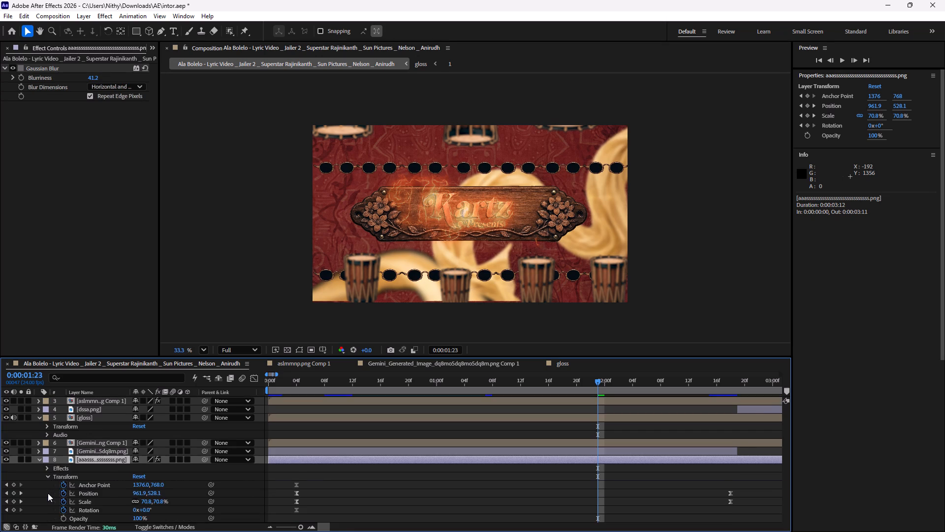
pyautogui.scroll(-3, 413, 482)
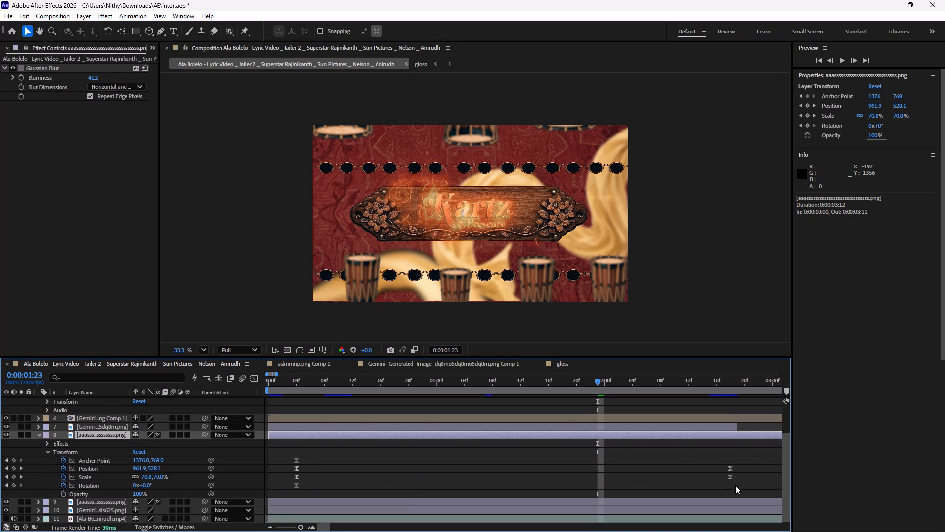
pyautogui.moveTo(735, 485); pyautogui.dragTo(225, 450)
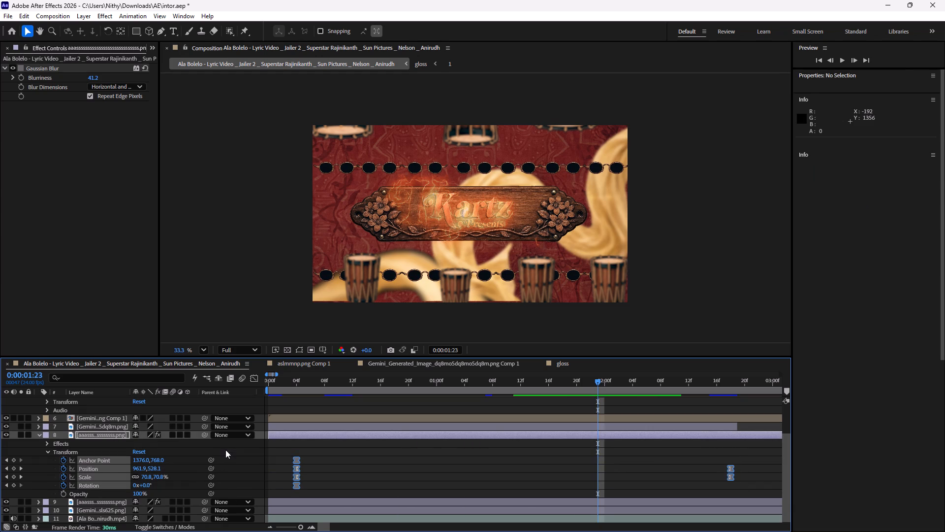
pyautogui.press('=')
pyautogui.press('BackSpace')
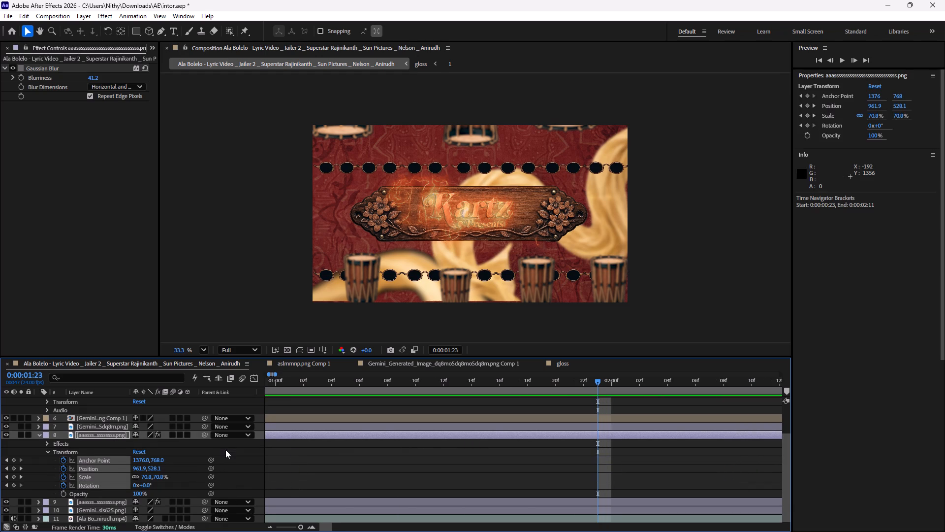
pyautogui.write('---')
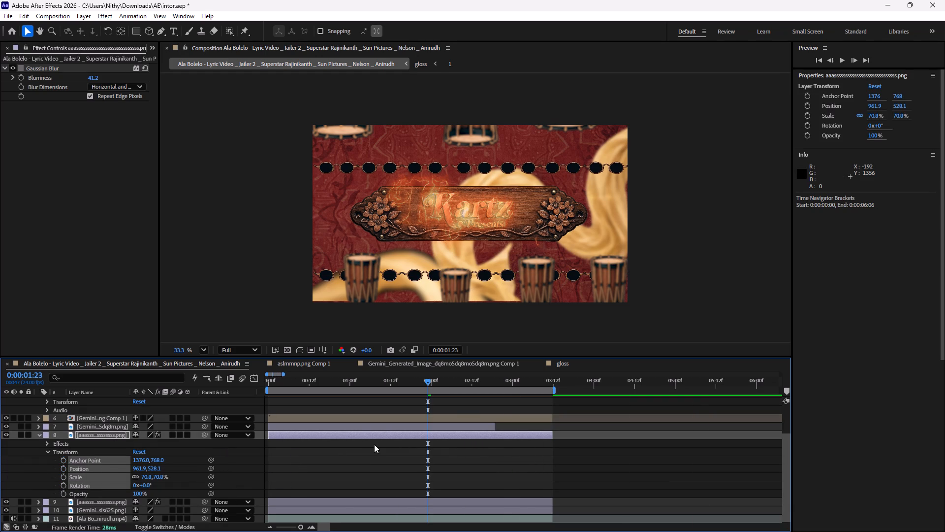
# At 0:00:01:13, reposition the duplicated cloth layer to about X -82, Y 309 so it fills the frame's left side.
pyautogui.moveTo(458, 383); pyautogui.dragTo(496, 391)
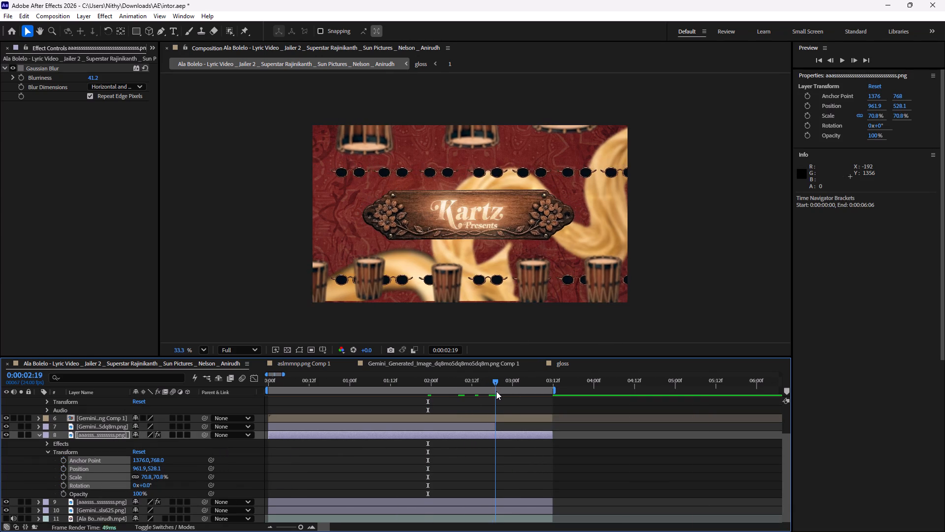
pyautogui.moveTo(496, 391); pyautogui.dragTo(346, 423)
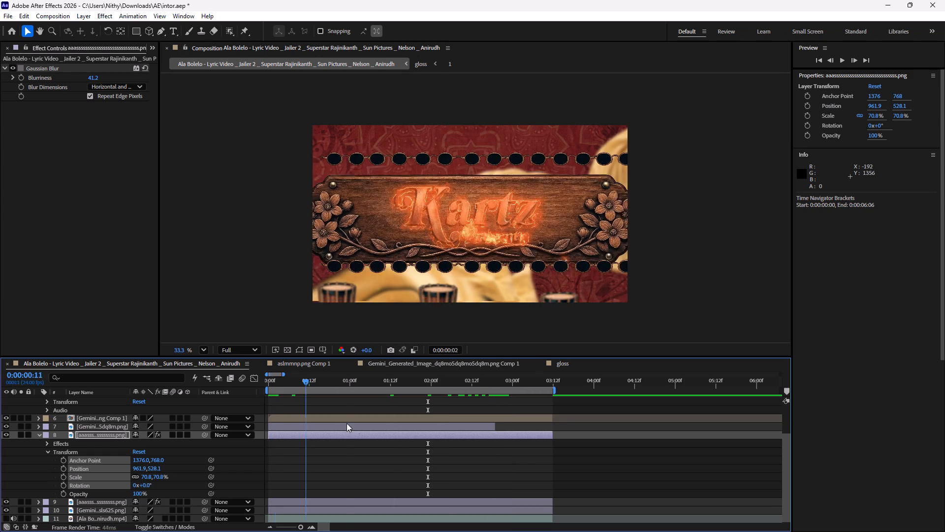
pyautogui.moveTo(346, 423); pyautogui.dragTo(393, 437)
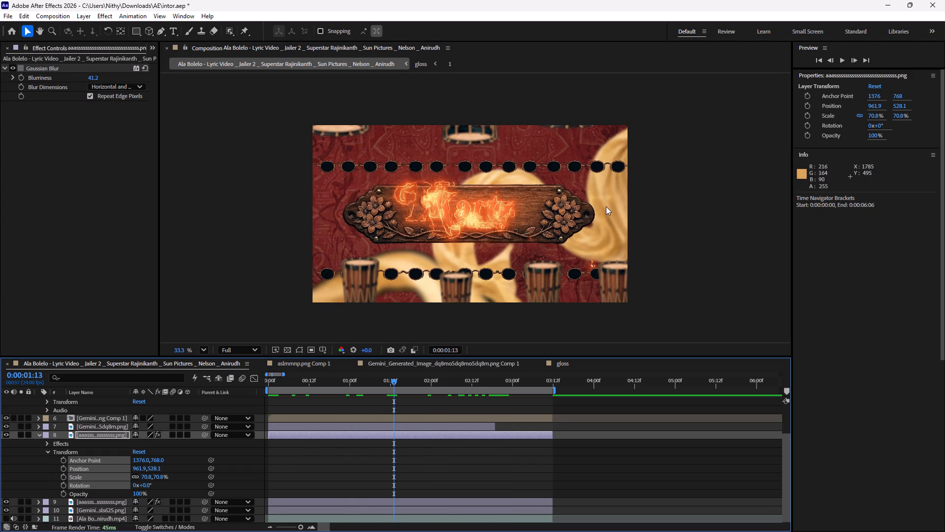
pyautogui.moveTo(606, 206); pyautogui.dragTo(424, 227)
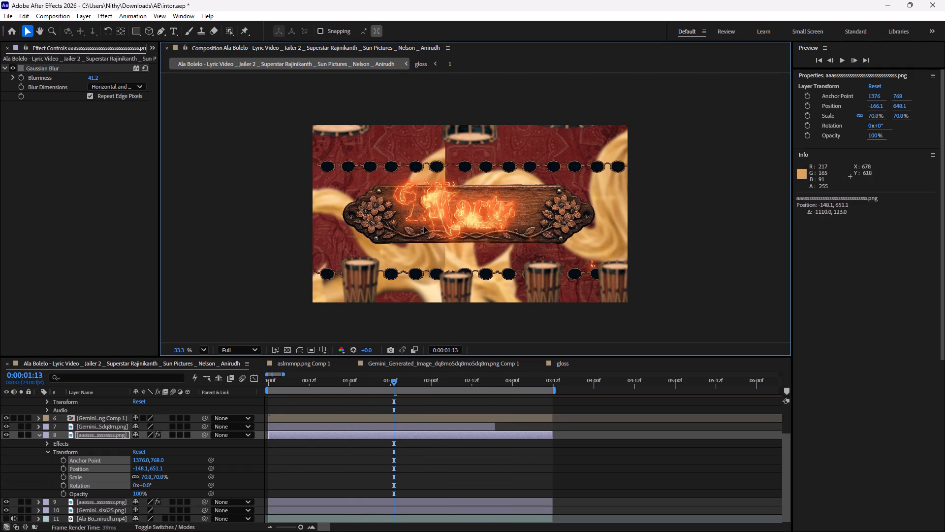
pyautogui.moveTo(424, 227); pyautogui.dragTo(454, 198)
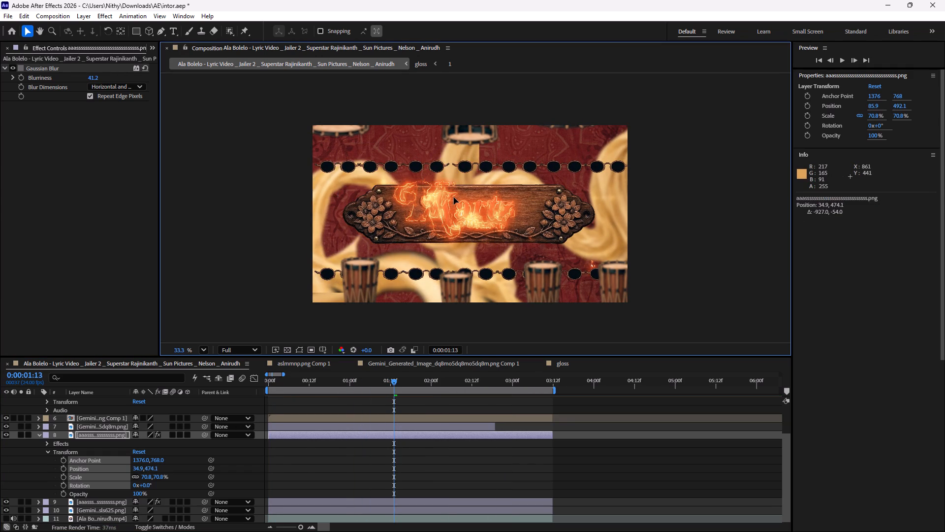
pyautogui.moveTo(454, 198); pyautogui.dragTo(466, 139)
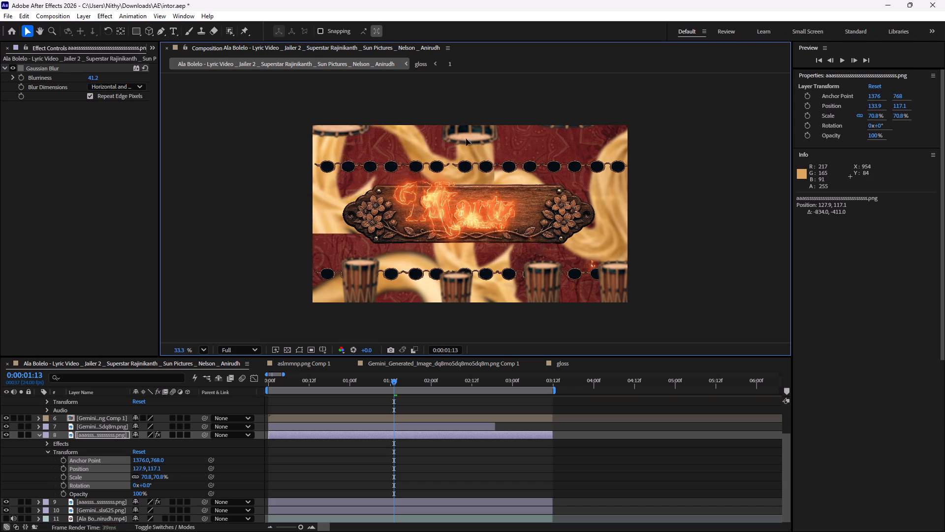
pyautogui.moveTo(466, 139); pyautogui.dragTo(430, 146)
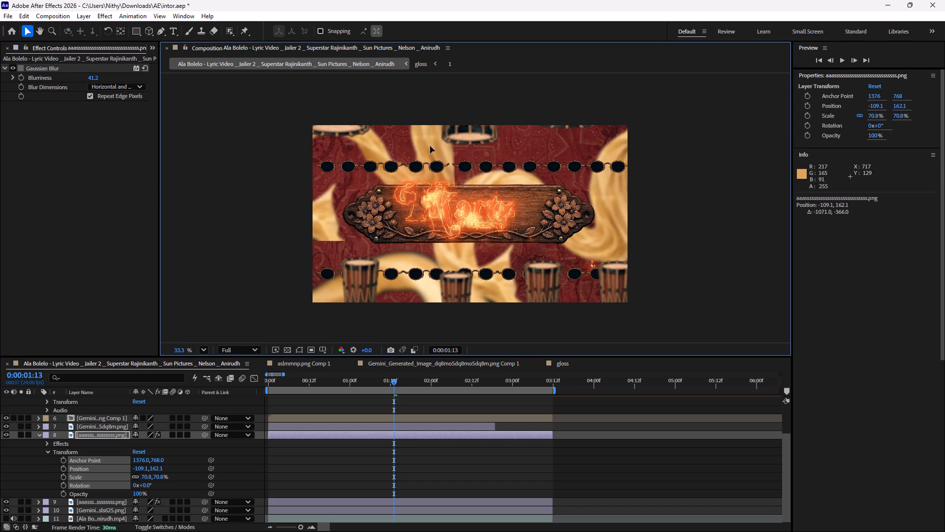
pyautogui.moveTo(430, 146); pyautogui.dragTo(435, 170)
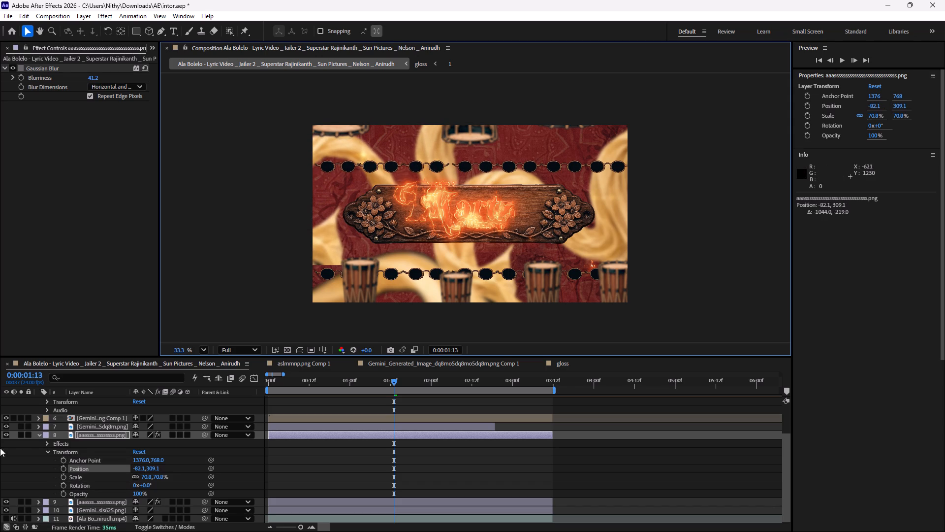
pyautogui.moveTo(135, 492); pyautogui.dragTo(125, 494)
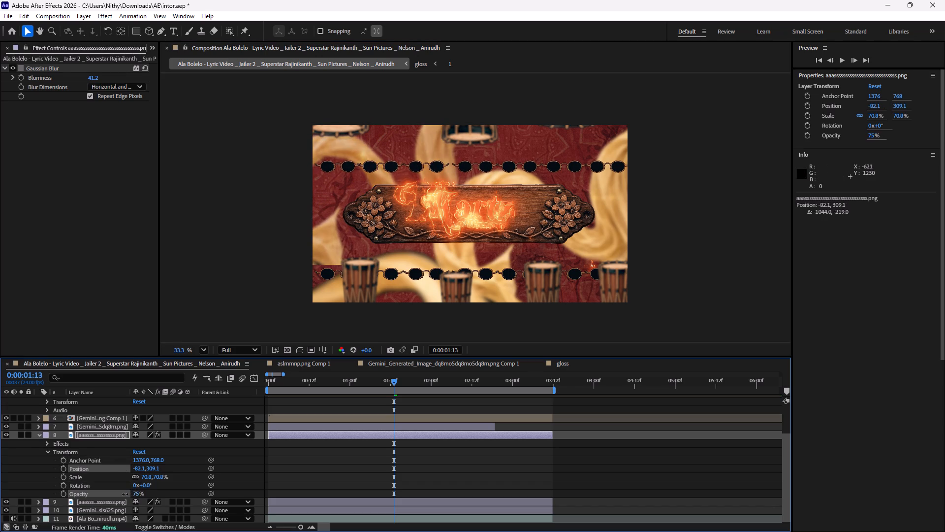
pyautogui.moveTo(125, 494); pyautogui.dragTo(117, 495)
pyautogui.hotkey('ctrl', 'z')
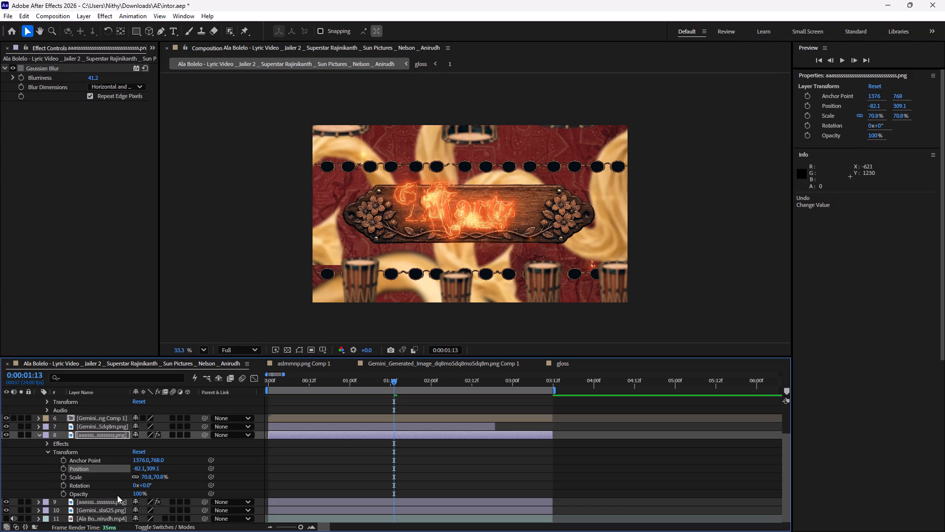
# Rotate the duplicated cloth layer to 146° and set its X position to about 199.
pyautogui.moveTo(147, 487); pyautogui.dragTo(172, 482)
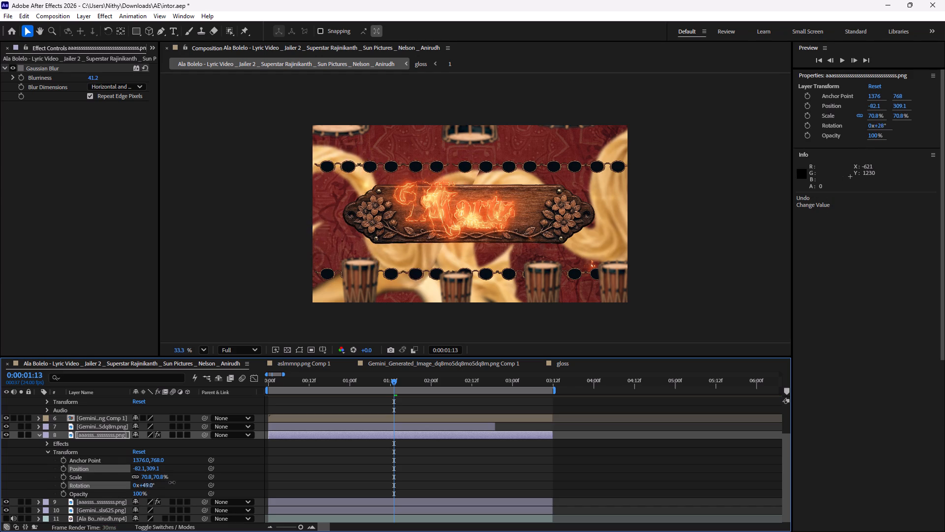
pyautogui.moveTo(172, 482); pyautogui.dragTo(210, 478)
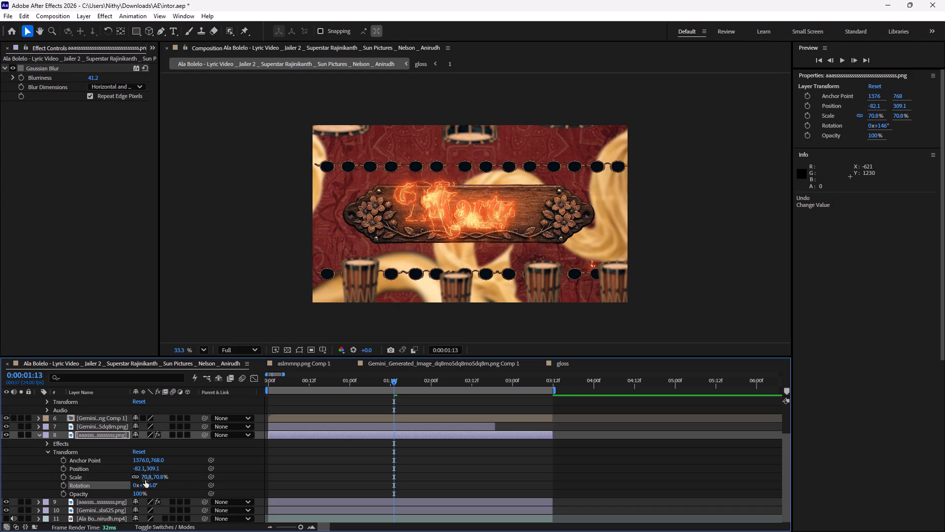
pyautogui.moveTo(149, 469); pyautogui.dragTo(201, 477)
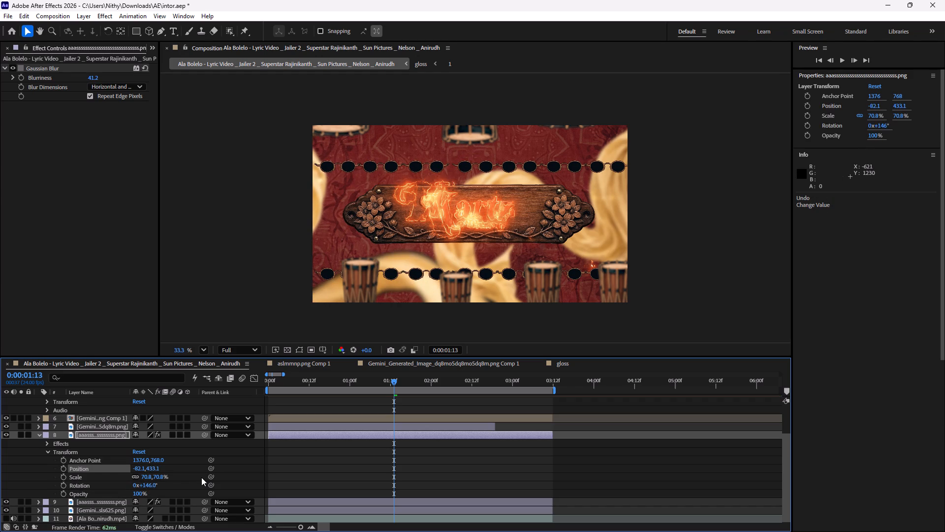
pyautogui.hotkey('ctrl', 'z')
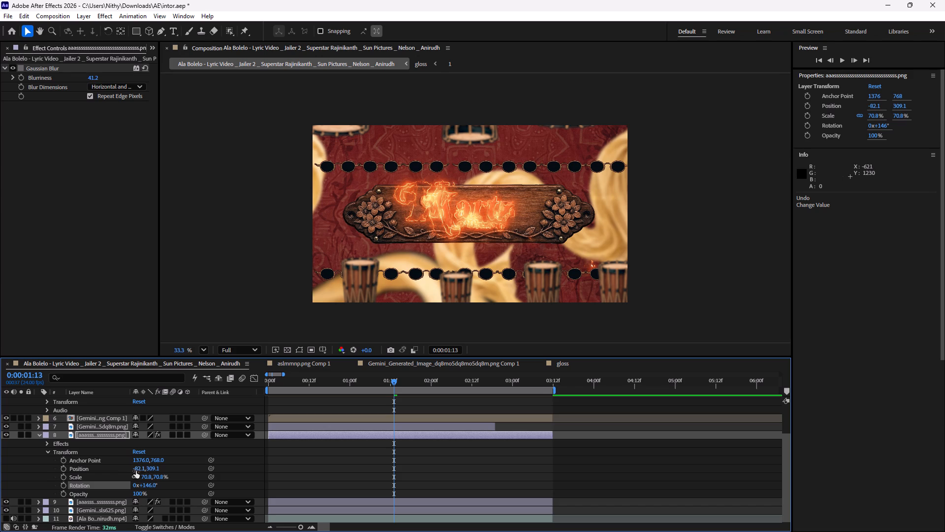
pyautogui.moveTo(136, 471); pyautogui.dragTo(272, 468)
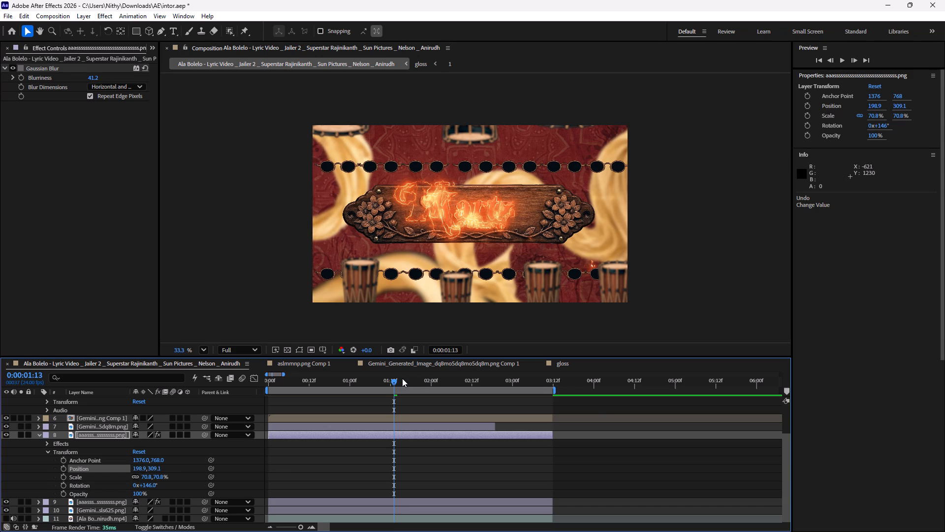
# At 0:00:02:21, add Position and Scale keyframes to the duplicated cloth layer and reduce its scale to about 63.8%.
pyautogui.moveTo(402, 378); pyautogui.dragTo(441, 387)
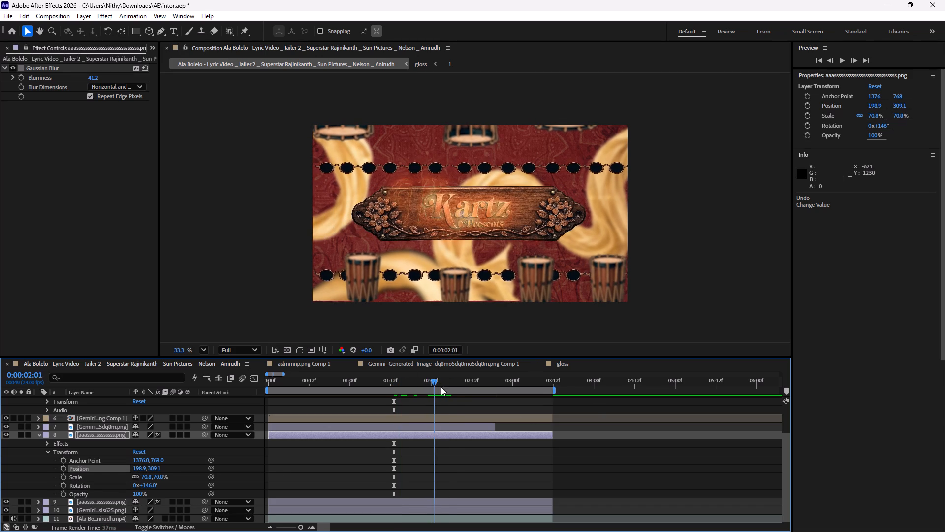
pyautogui.moveTo(441, 387); pyautogui.dragTo(504, 399)
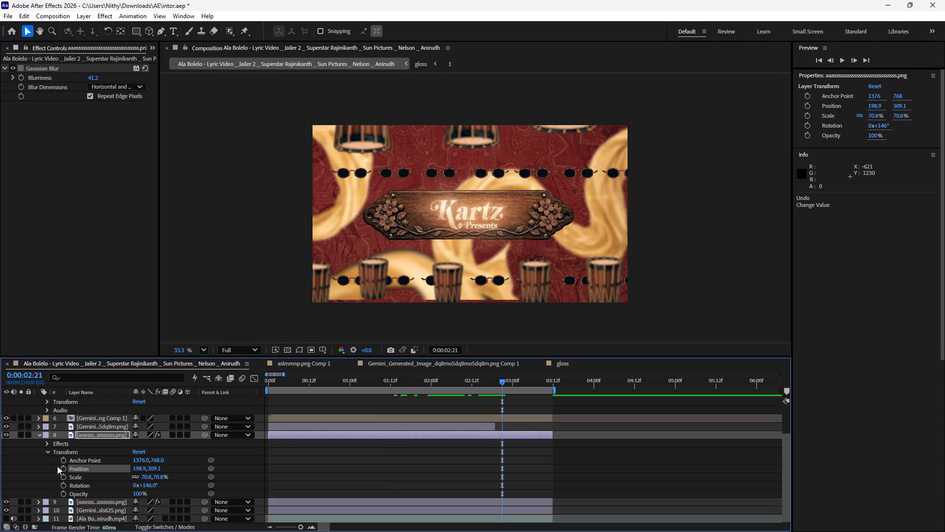
pyautogui.click(62, 468)
pyautogui.click(62, 475)
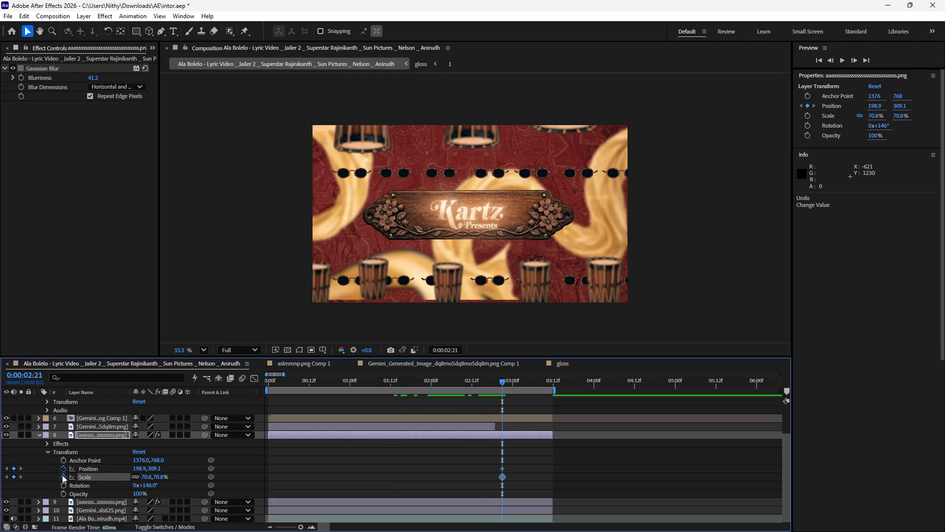
pyautogui.click(146, 476)
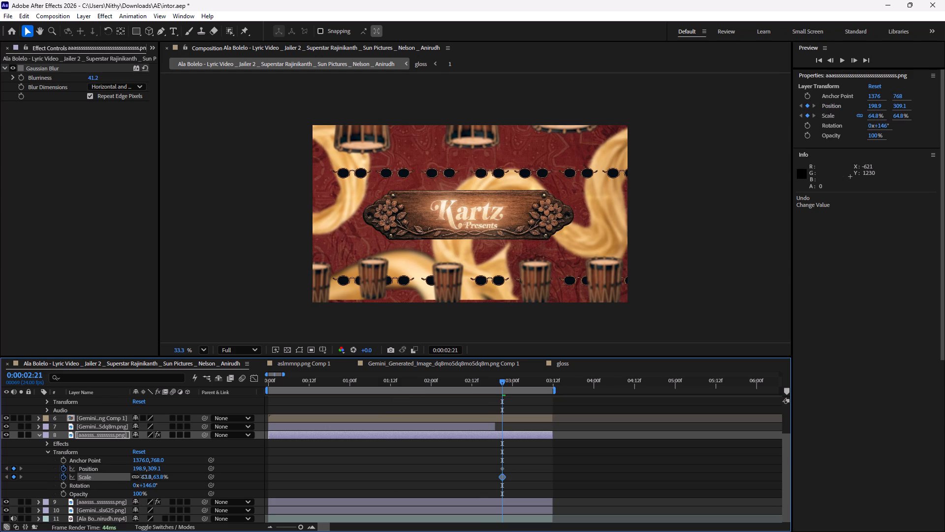
# At 0:00:00:00, keyframe the duplicated cloth layer at about 81.8% scale and X position about -121.
pyautogui.moveTo(498, 380); pyautogui.dragTo(280, 402)
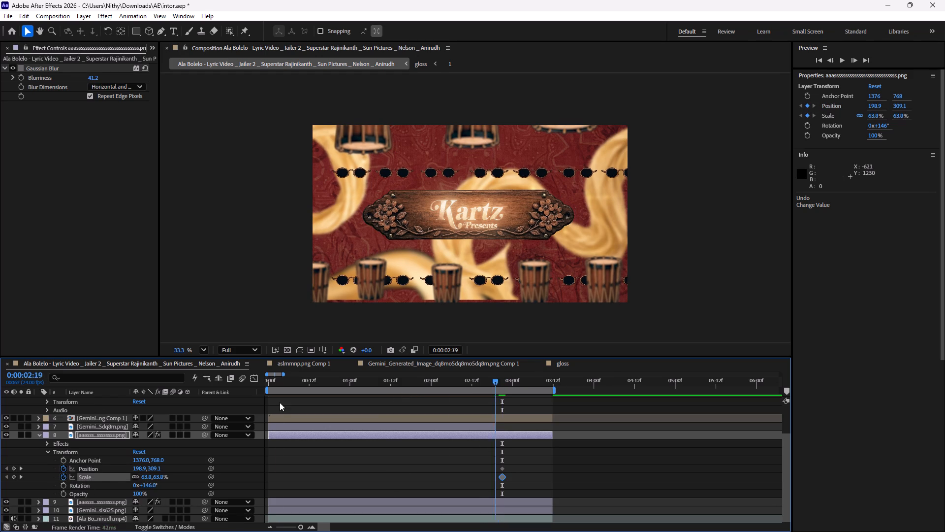
pyautogui.moveTo(280, 402); pyautogui.dragTo(110, 435)
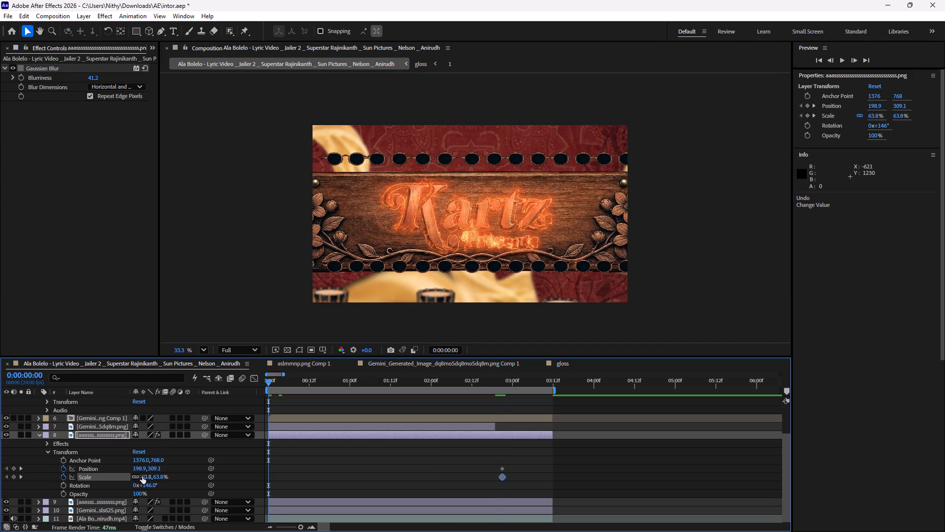
pyautogui.moveTo(142, 476); pyautogui.dragTo(154, 474)
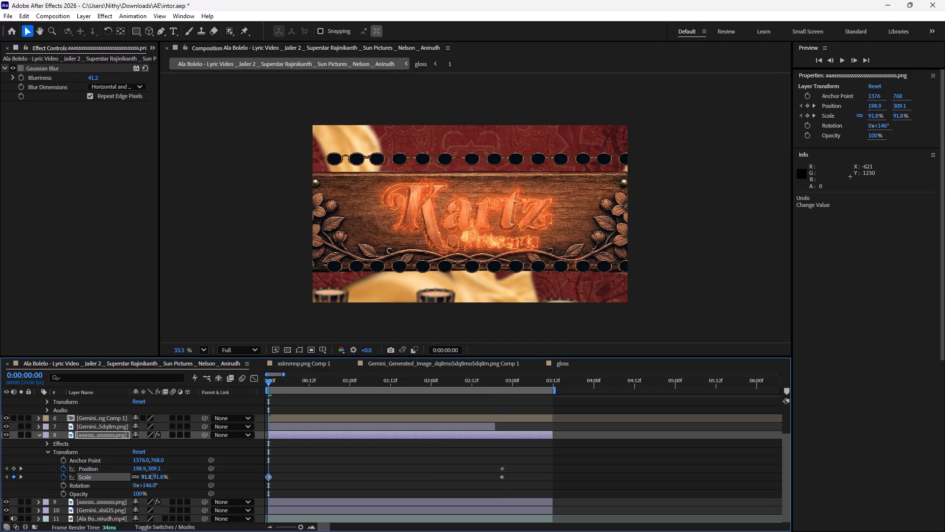
pyautogui.moveTo(154, 474); pyautogui.dragTo(150, 475)
pyautogui.moveTo(140, 469); pyautogui.dragTo(126, 473)
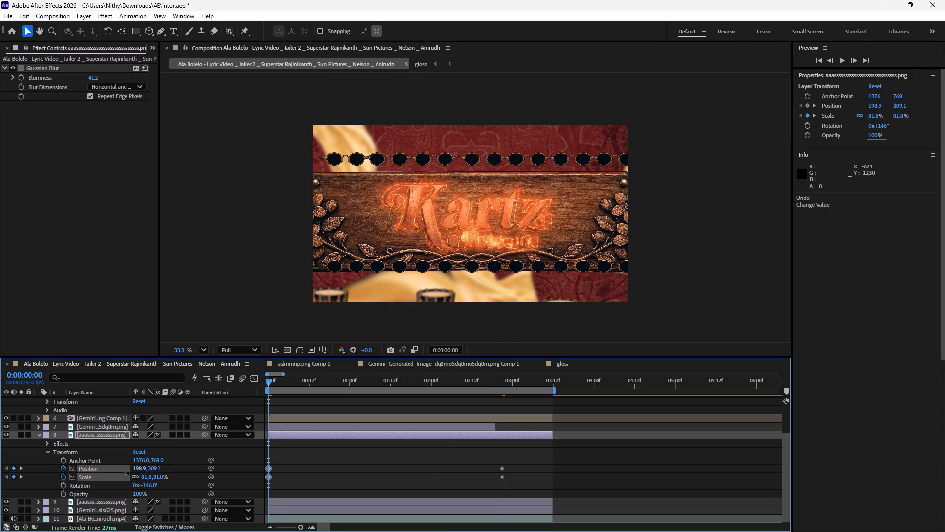
pyautogui.moveTo(126, 473); pyautogui.dragTo(0, 458)
pyautogui.moveTo(137, 466); pyautogui.dragTo(104, 463)
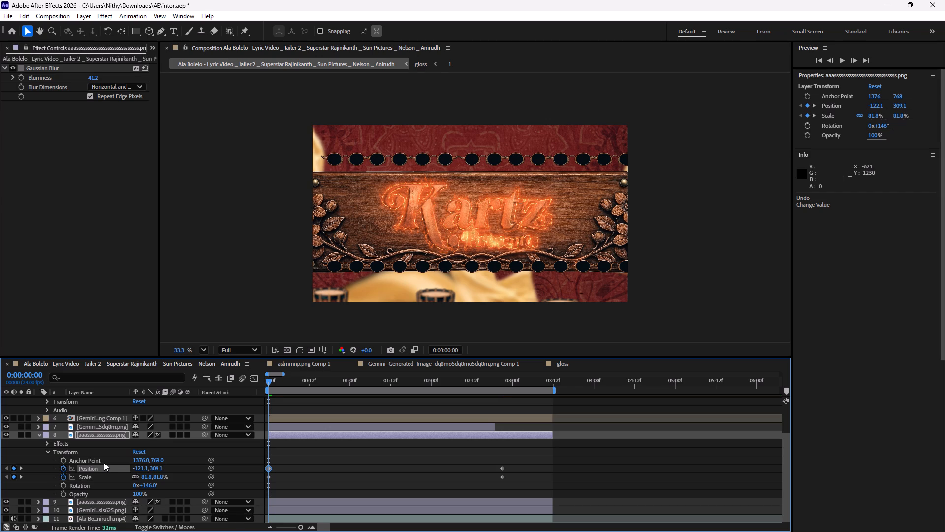
# Preview the cloth animation and apply Easy Ease to all Position and Scale keyframes of the duplicated cloth layer.
pyautogui.press('space')
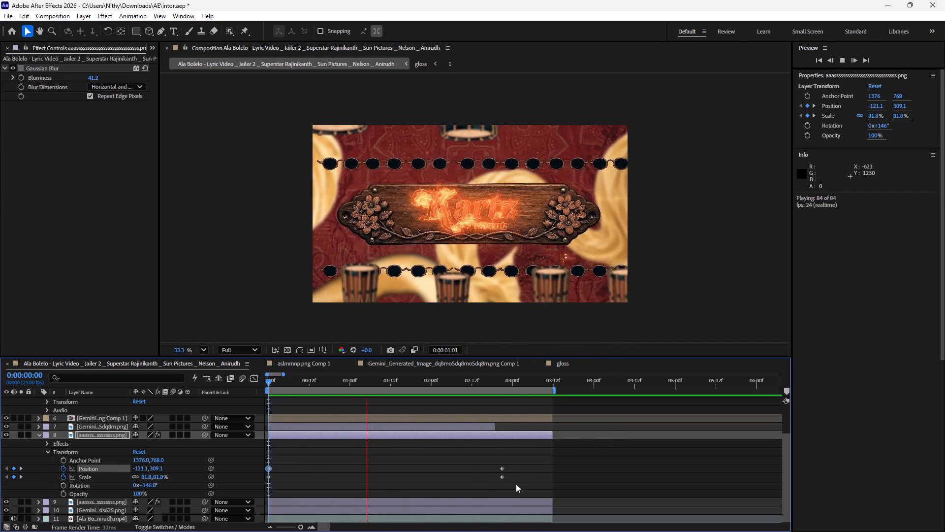
pyautogui.moveTo(515, 484); pyautogui.dragTo(259, 445)
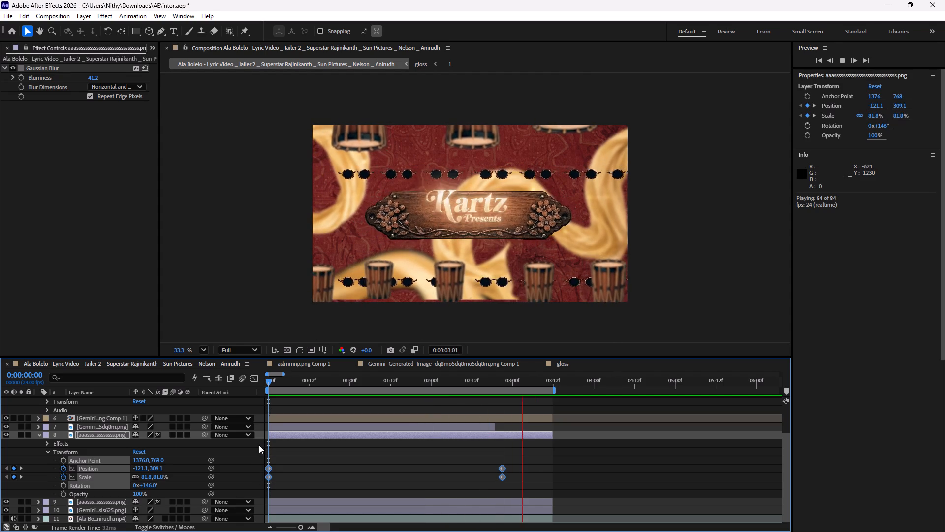
pyautogui.press('F8')
pyautogui.press('F9')
pyautogui.press('space')
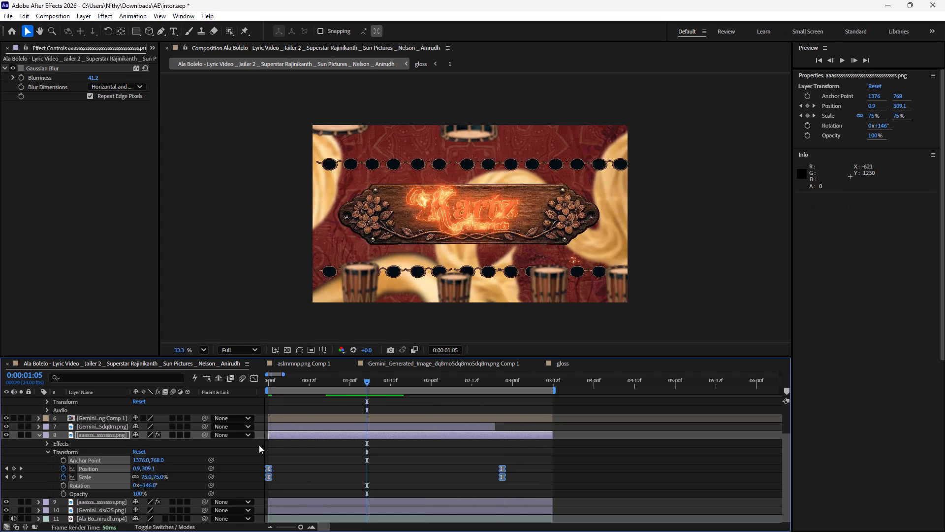
# Hide all layers, collapse their properties, and play only the reference mp4 layer for comparison.
pyautogui.hotkey('ctrl', 'a')
pyautogui.click(4, 416)
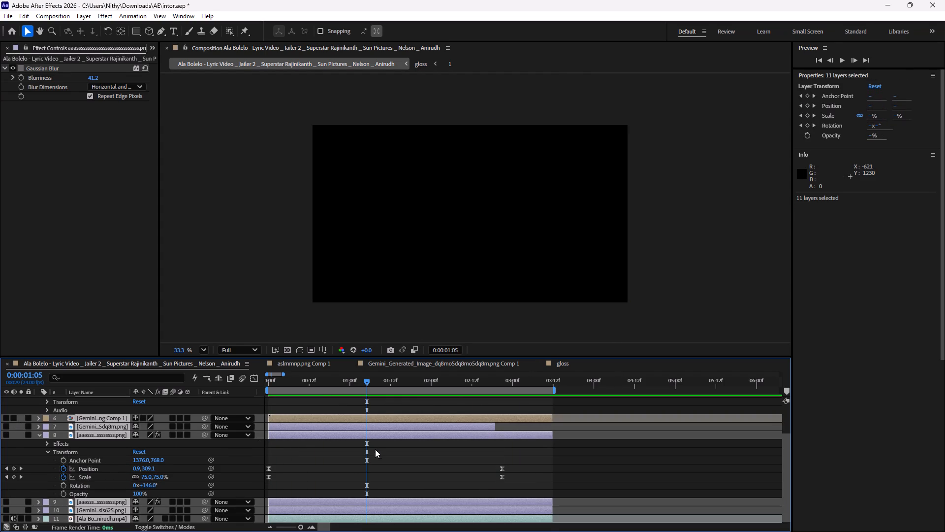
pyautogui.click(375, 459)
pyautogui.scroll(-8, 375, 459)
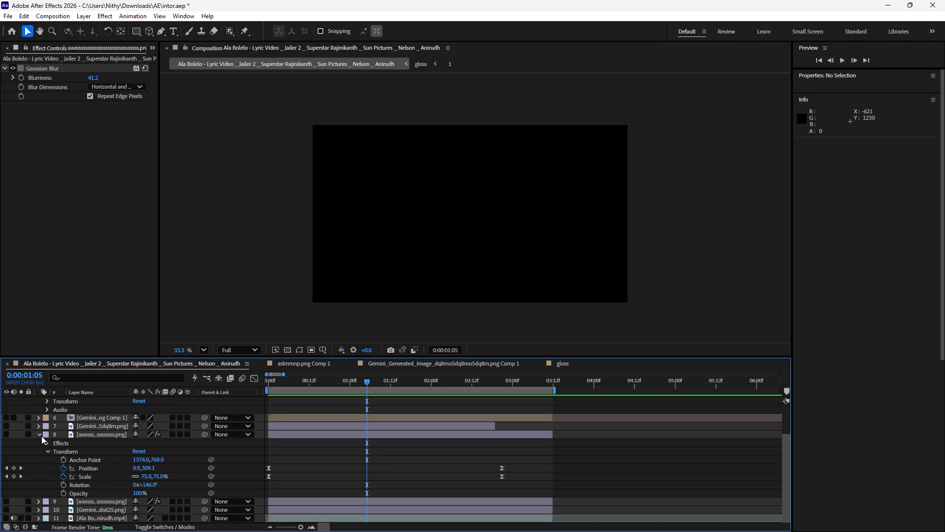
pyautogui.hotkey('ctrl', 'a')
pyautogui.click(41, 436)
pyautogui.hotkey('ctrl', 'a')
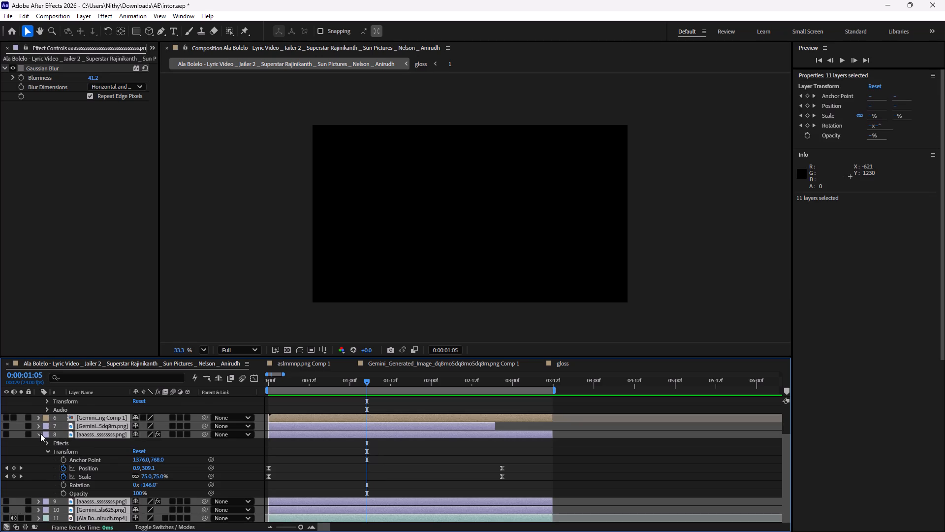
pyautogui.click(40, 433)
pyautogui.click(19, 493)
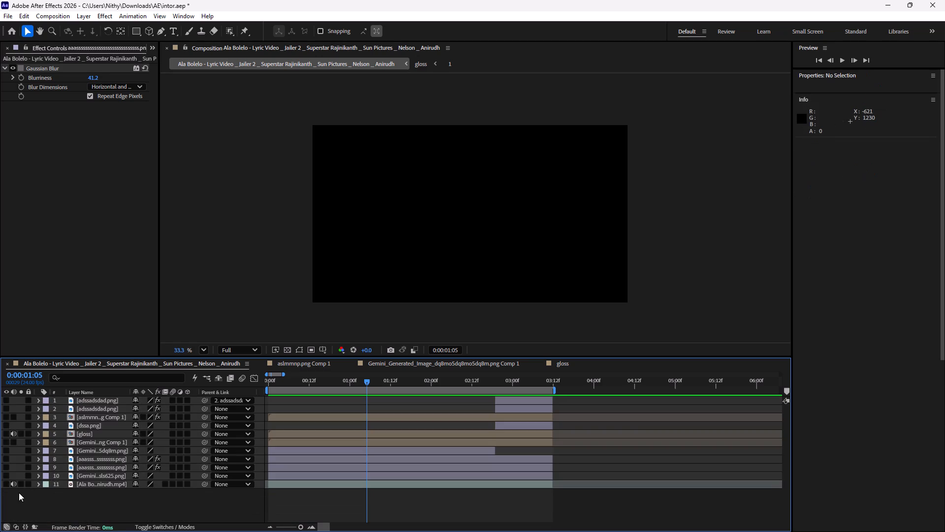
pyautogui.click(4, 486)
pyautogui.press('space')
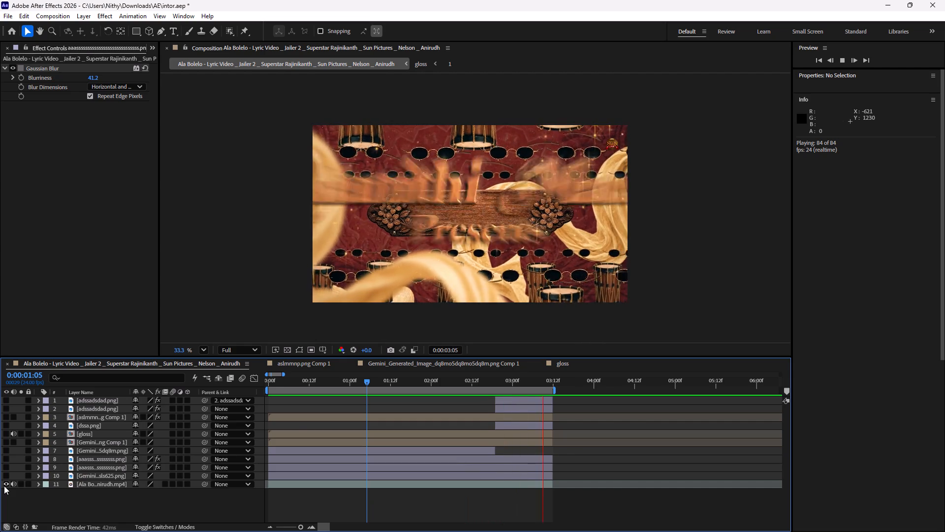
pyautogui.press('space')
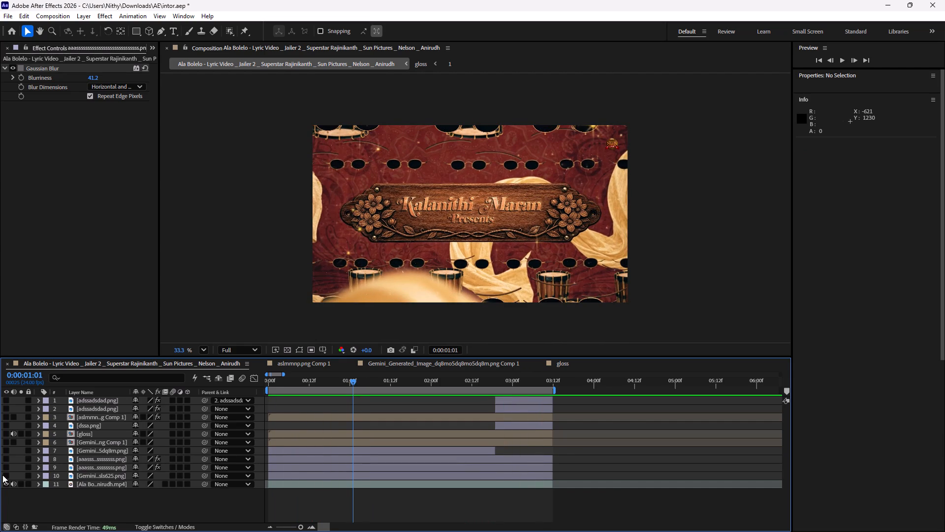
# Make all layers visible again, leaving only the reference mp4 layer hidden.
pyautogui.click(6, 485)
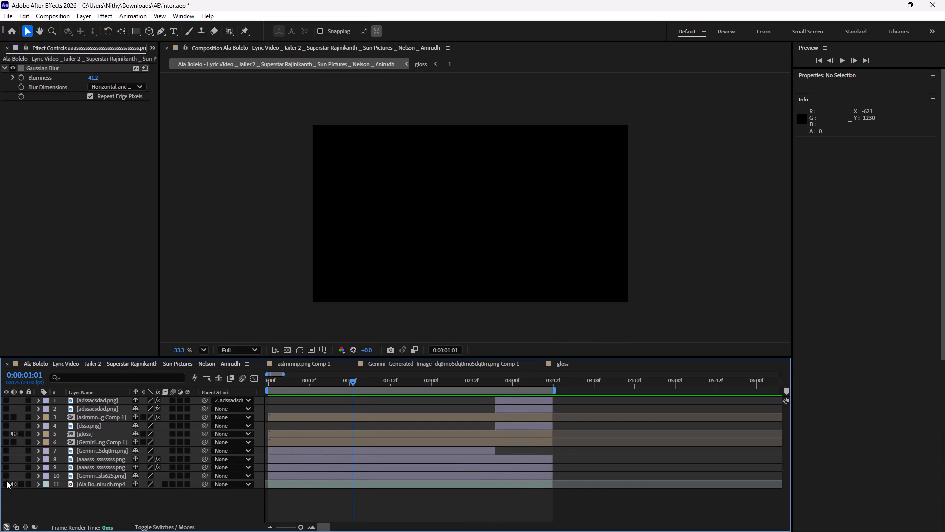
pyautogui.hotkey('ctrl', 'a')
pyautogui.click(6, 476)
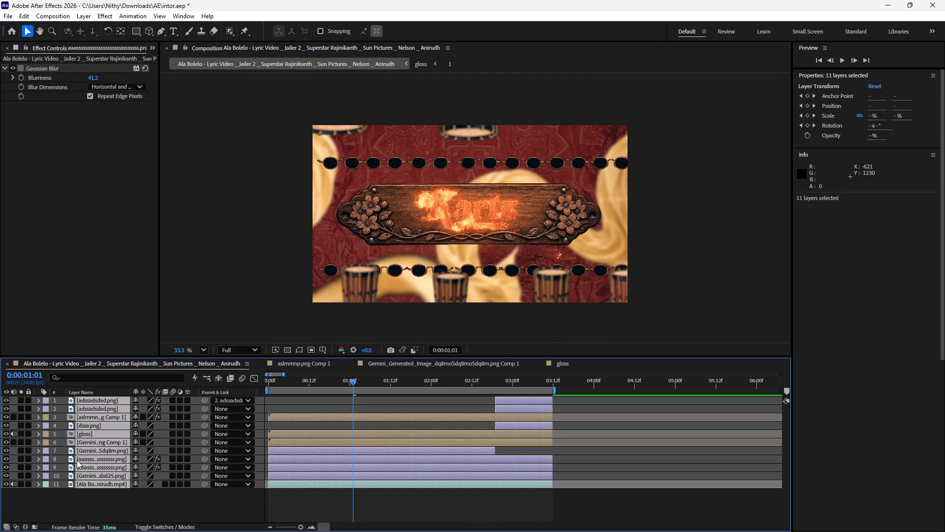
pyautogui.click(18, 490)
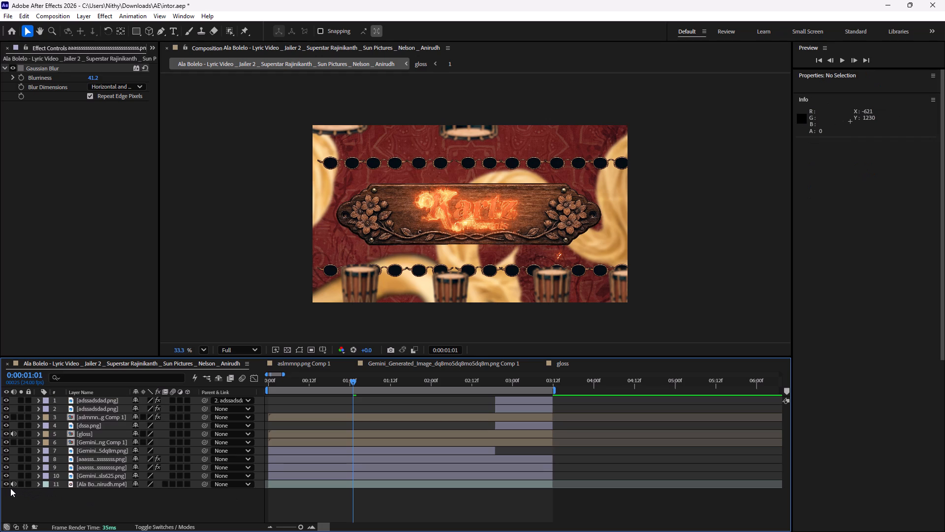
pyautogui.click(2, 487)
pyautogui.click(3, 485)
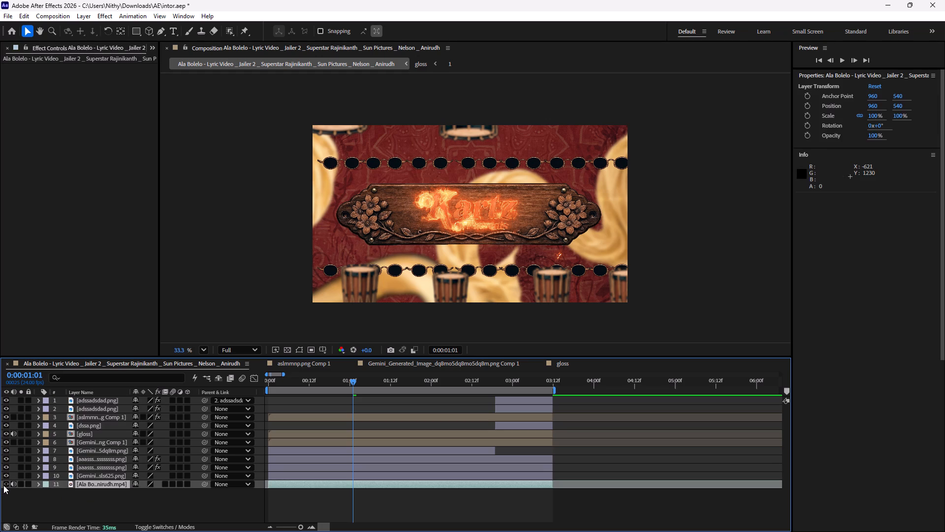
# Scrub around 0:00:01:00 and toggle the Gemini image layer and the cloth layer beneath it to check what each contributes.
pyautogui.click(104, 451)
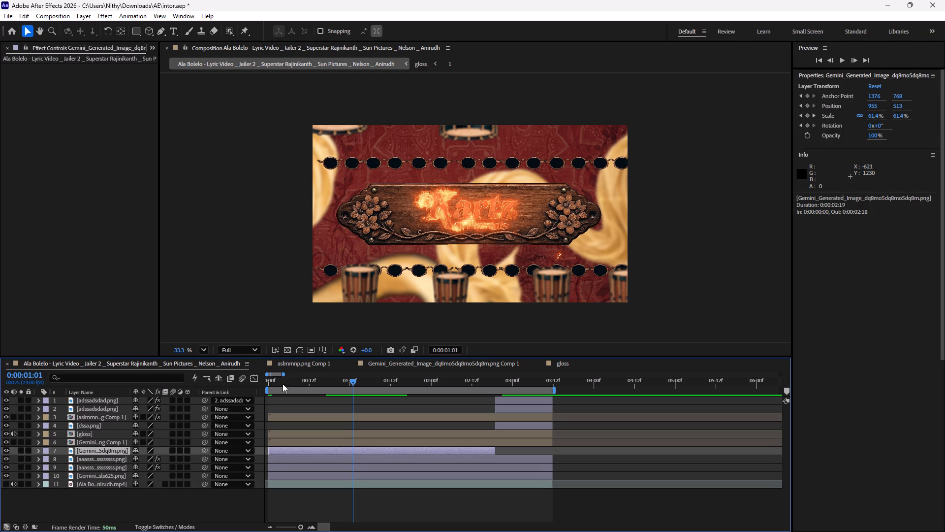
pyautogui.moveTo(302, 381); pyautogui.dragTo(347, 393)
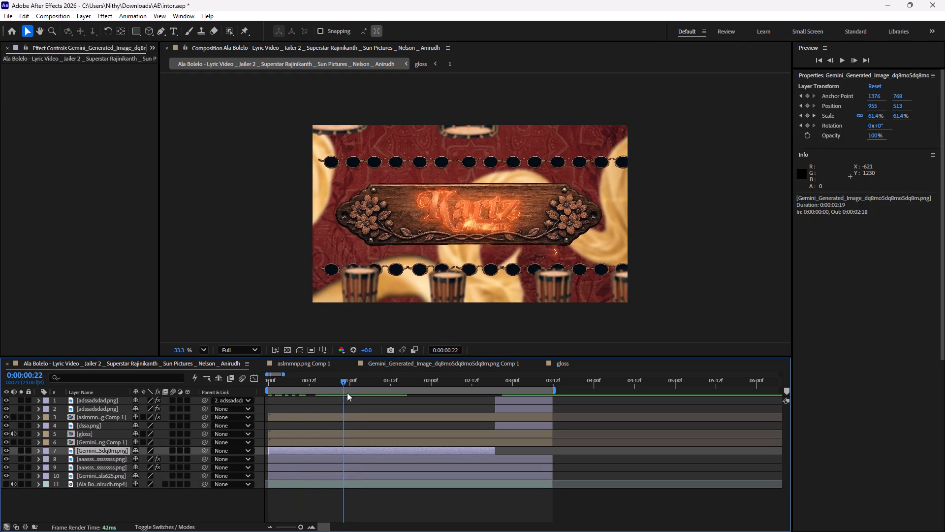
pyautogui.moveTo(347, 393); pyautogui.dragTo(359, 397)
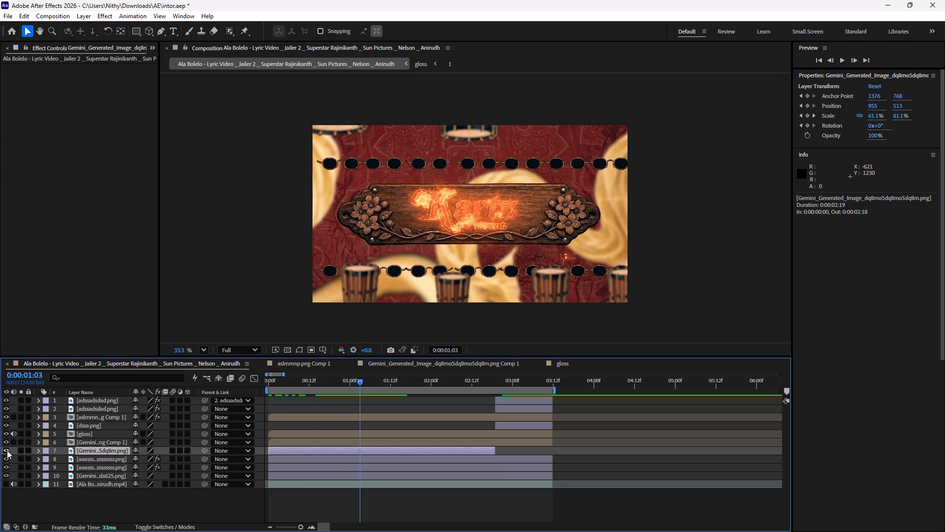
pyautogui.click(7, 450)
pyautogui.click(7, 450)
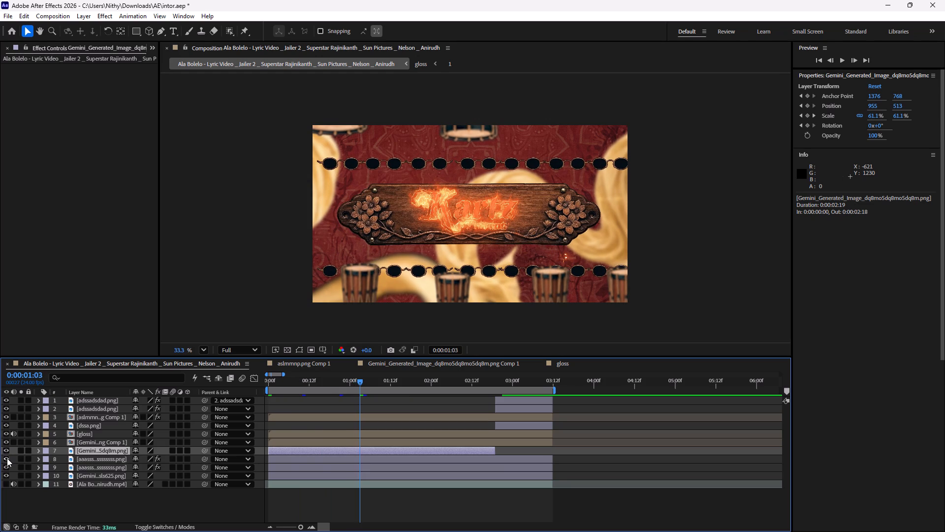
pyautogui.click(7, 458)
pyautogui.click(7, 458)
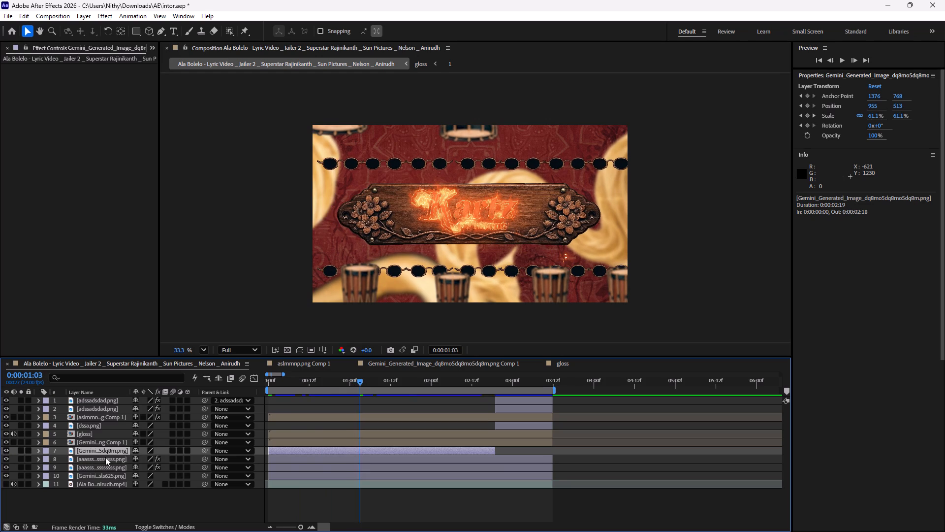
pyautogui.click(5, 452)
pyautogui.click(5, 452)
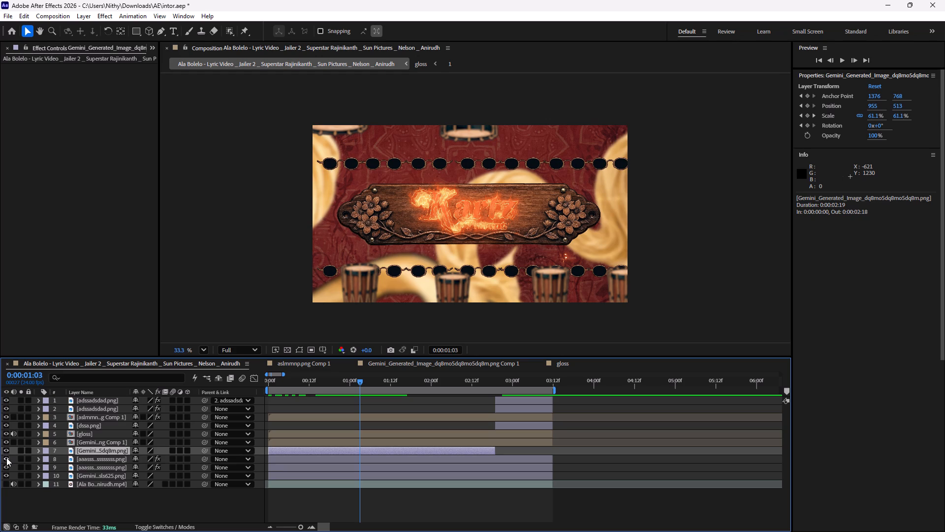
pyautogui.click(6, 458)
pyautogui.click(6, 458)
# Move the upper blurred cloth layer above the gloss composition in the layer stack and preview the result.
pyautogui.click(95, 460)
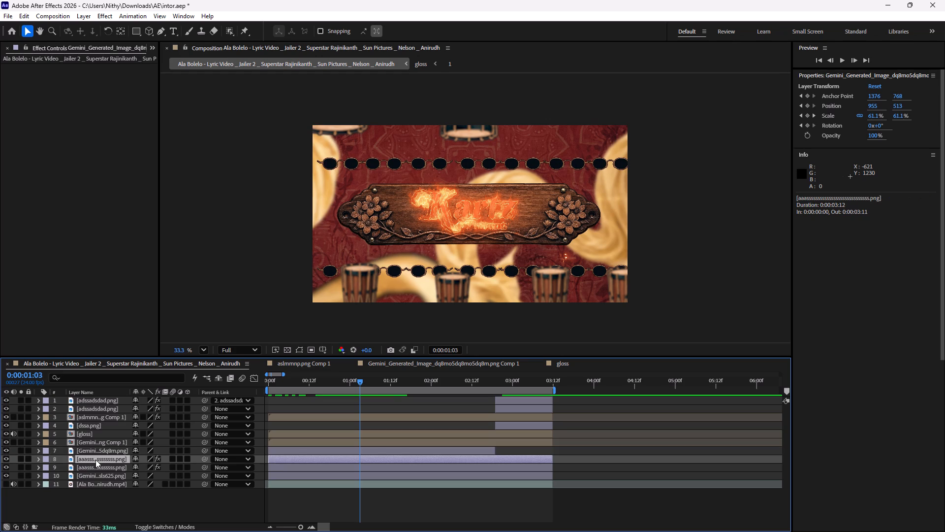
pyautogui.moveTo(95, 460); pyautogui.dragTo(99, 447)
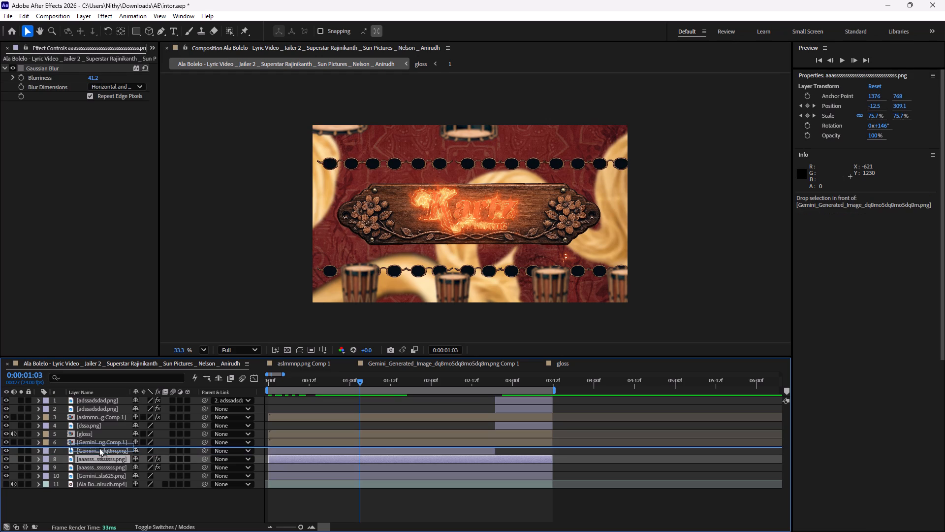
pyautogui.moveTo(99, 447); pyautogui.dragTo(103, 439)
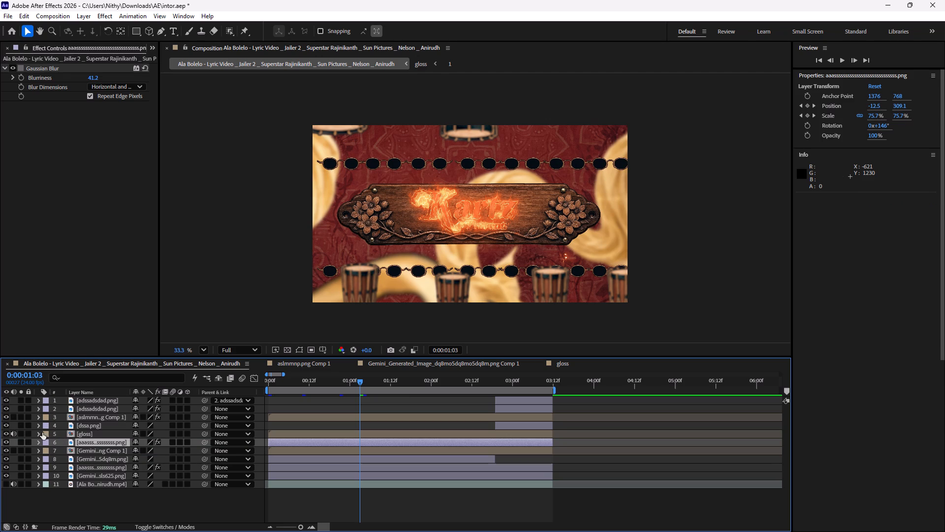
pyautogui.click(5, 434)
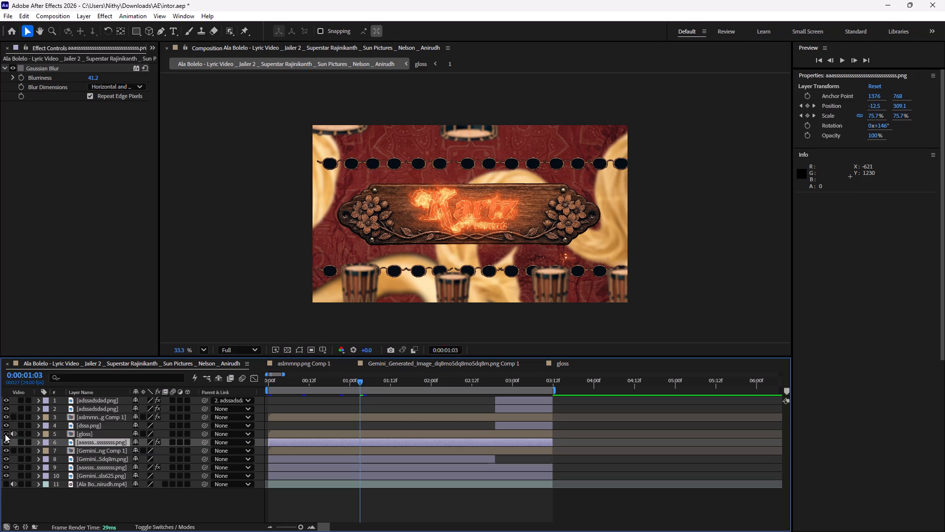
pyautogui.click(5, 434)
pyautogui.moveTo(84, 443); pyautogui.dragTo(84, 432)
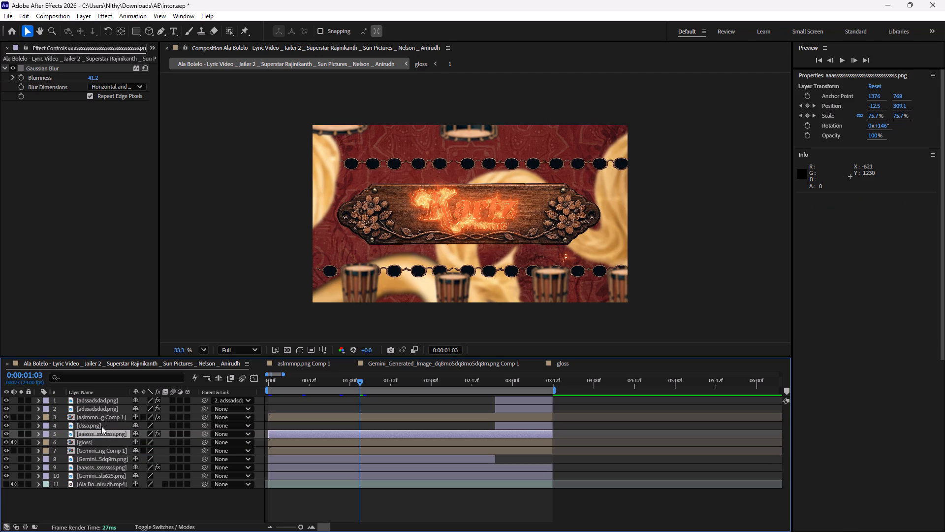
pyautogui.moveTo(324, 380); pyautogui.dragTo(252, 383)
pyautogui.press('space')
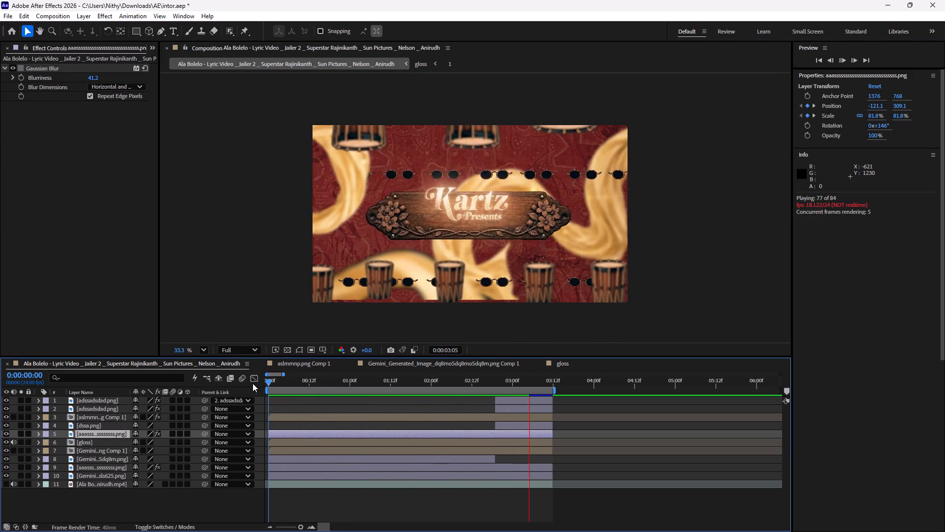
pyautogui.press('space')
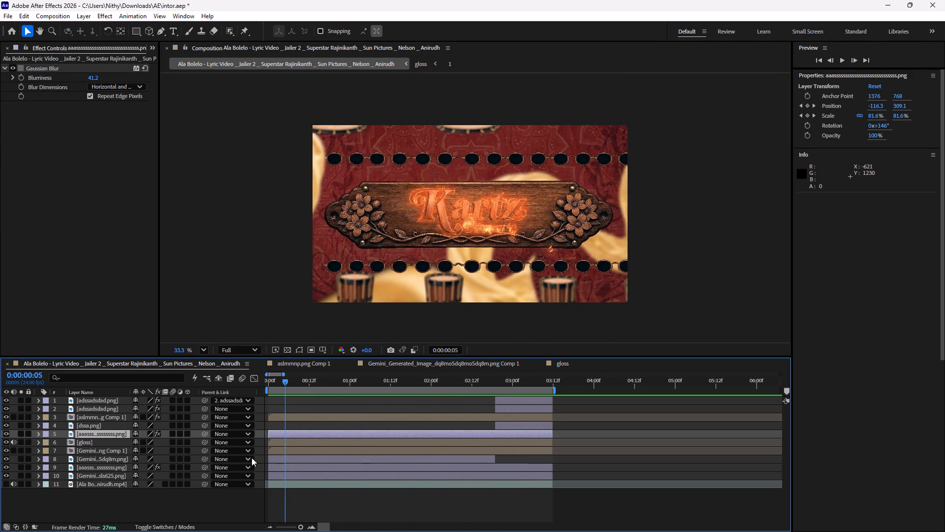
# Duplicate the cloth layer above gloss and expand the copy's Transform properties at 0:00:00:00.
pyautogui.click(295, 432)
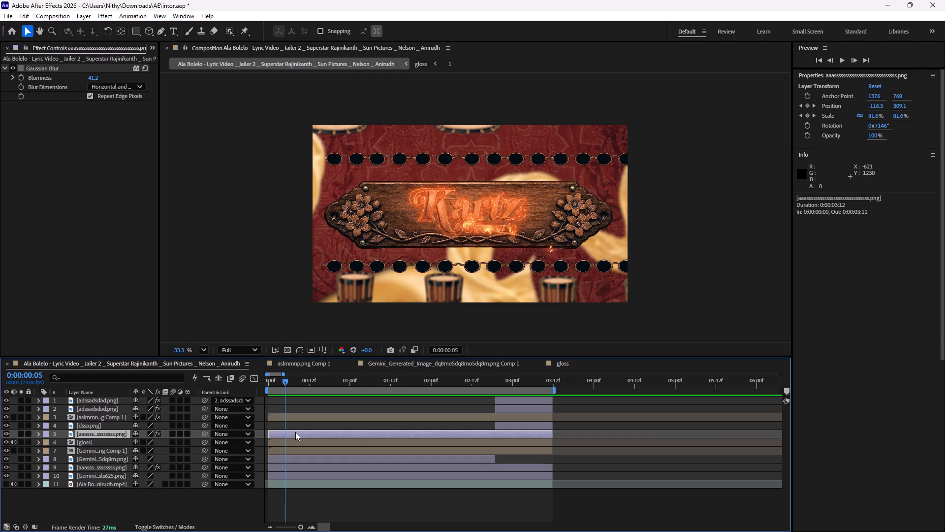
pyautogui.hotkey('ctrl', 'd')
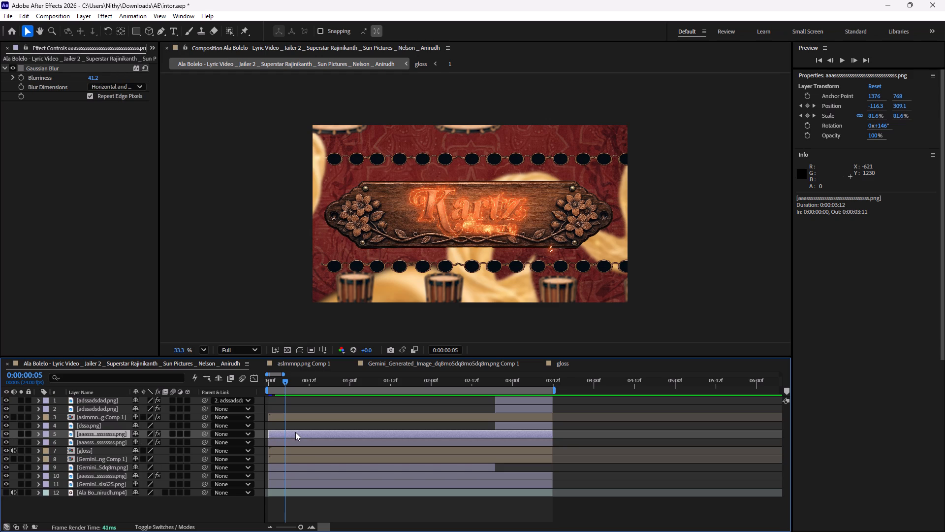
pyautogui.click(34, 433)
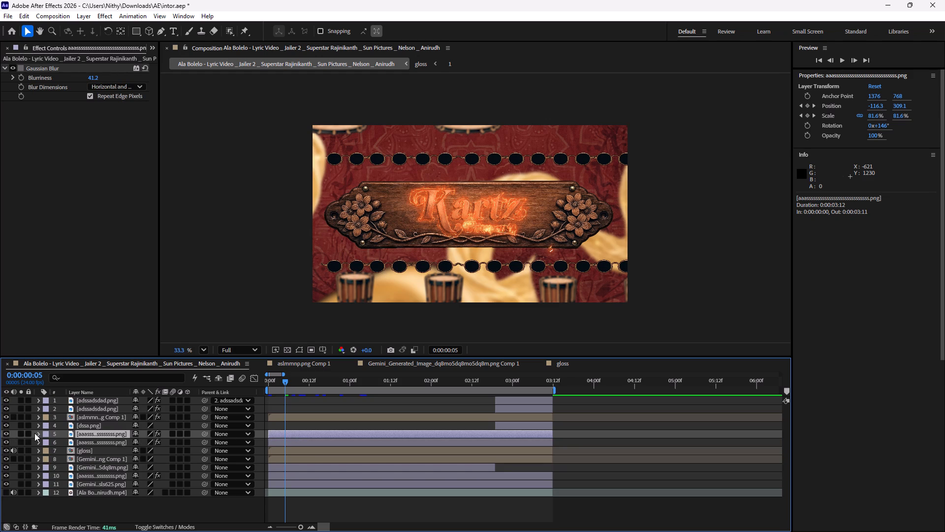
pyautogui.click(47, 450)
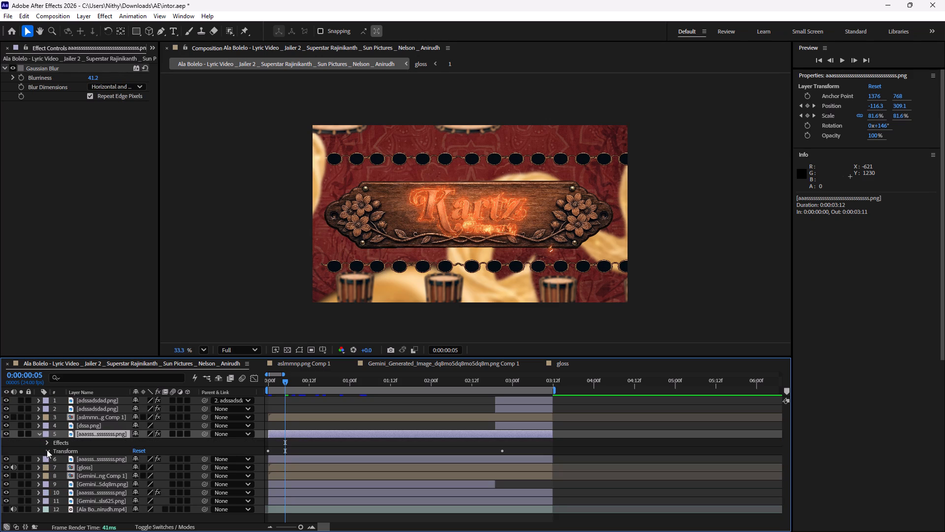
pyautogui.moveTo(282, 382); pyautogui.dragTo(239, 390)
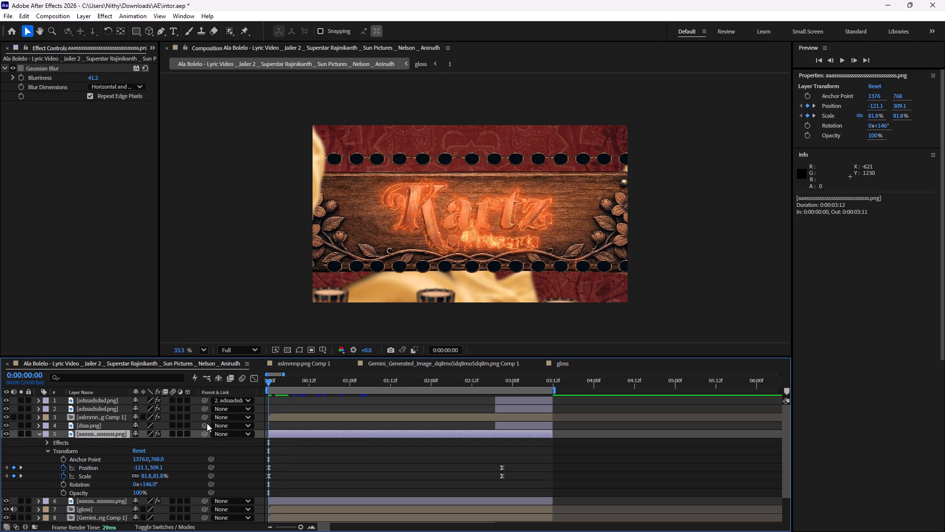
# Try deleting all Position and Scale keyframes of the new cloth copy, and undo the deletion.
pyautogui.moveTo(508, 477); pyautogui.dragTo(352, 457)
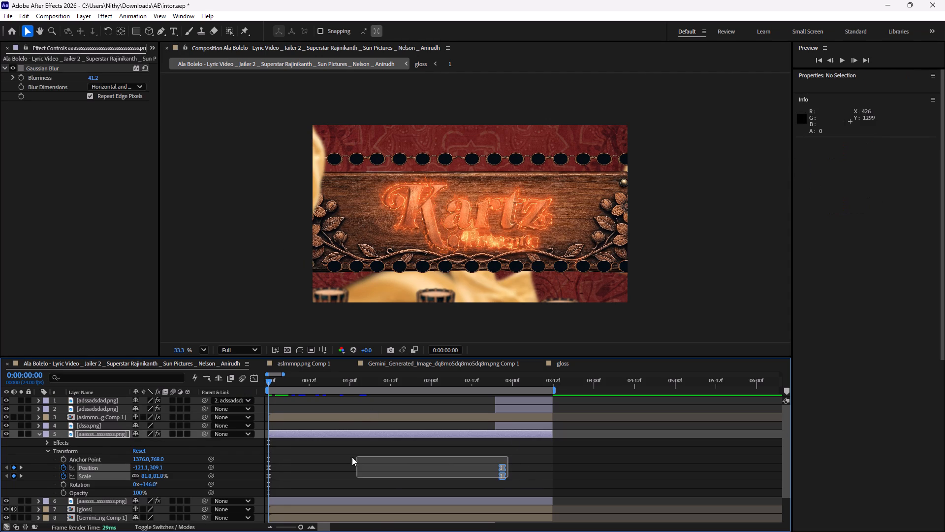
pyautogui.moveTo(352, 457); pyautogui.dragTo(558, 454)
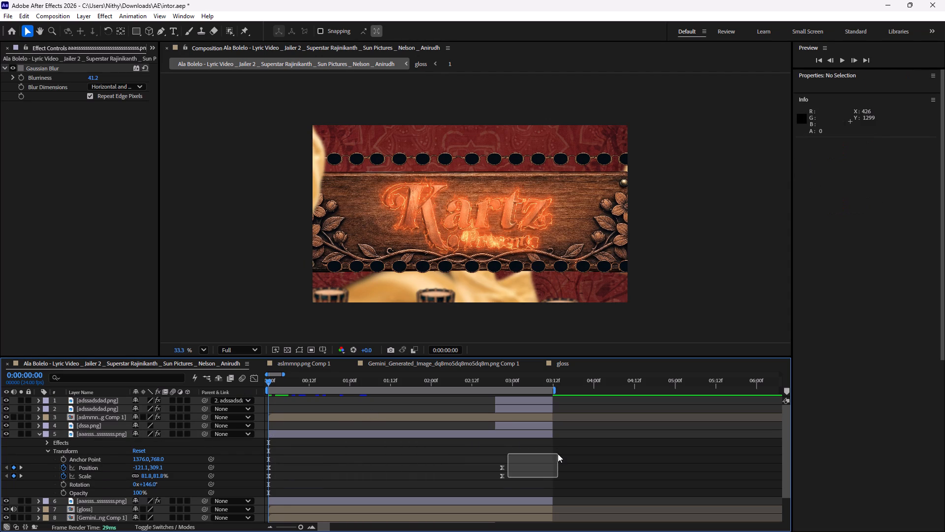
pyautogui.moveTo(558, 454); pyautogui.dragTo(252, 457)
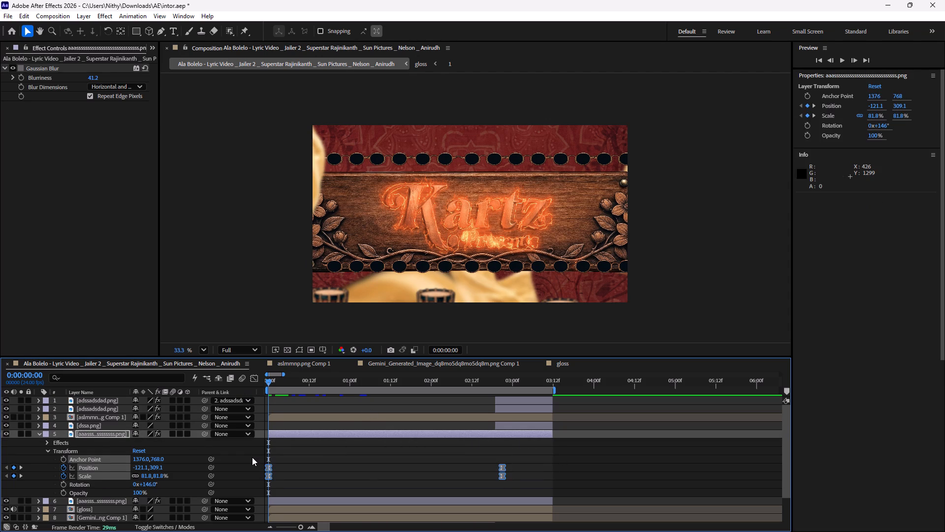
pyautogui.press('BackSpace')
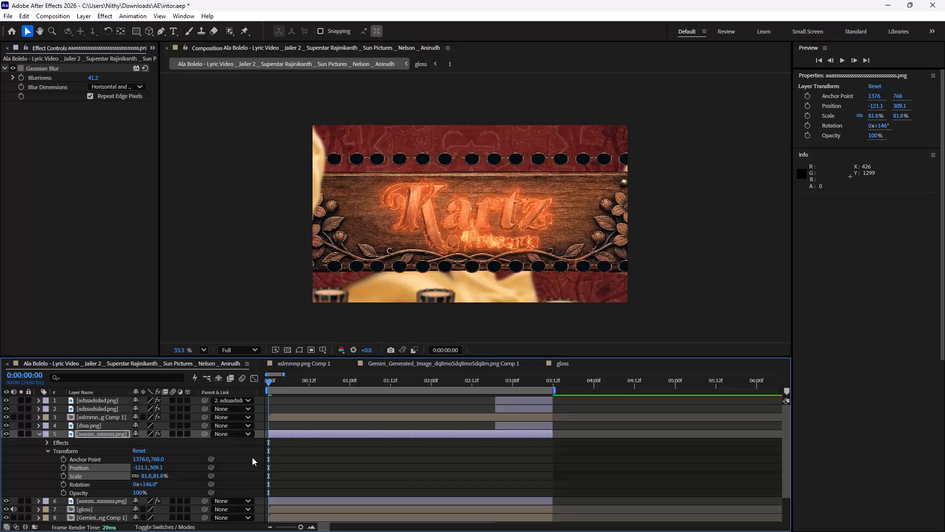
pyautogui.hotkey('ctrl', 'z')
# Delete only the Position keyframes of the new cloth copy.
pyautogui.click(556, 470)
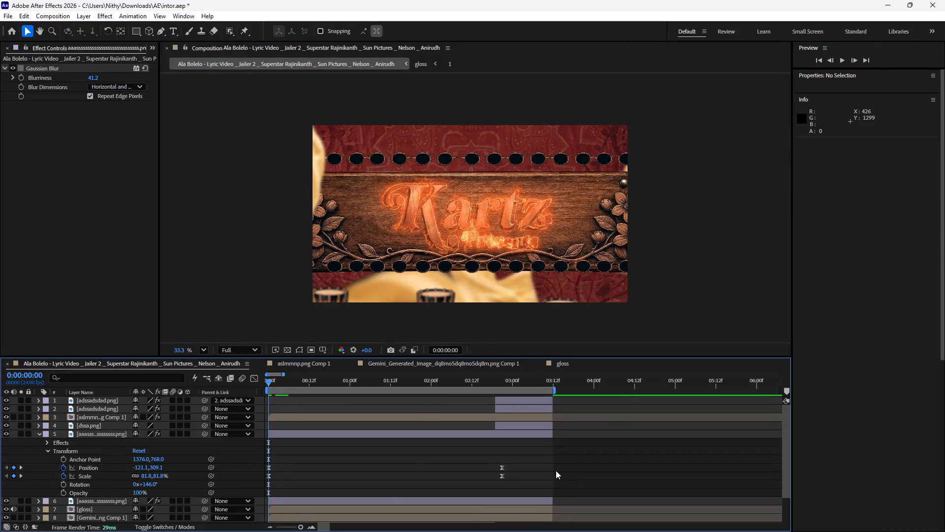
pyautogui.moveTo(514, 466); pyautogui.dragTo(254, 466)
pyautogui.moveTo(254, 466); pyautogui.dragTo(265, 469)
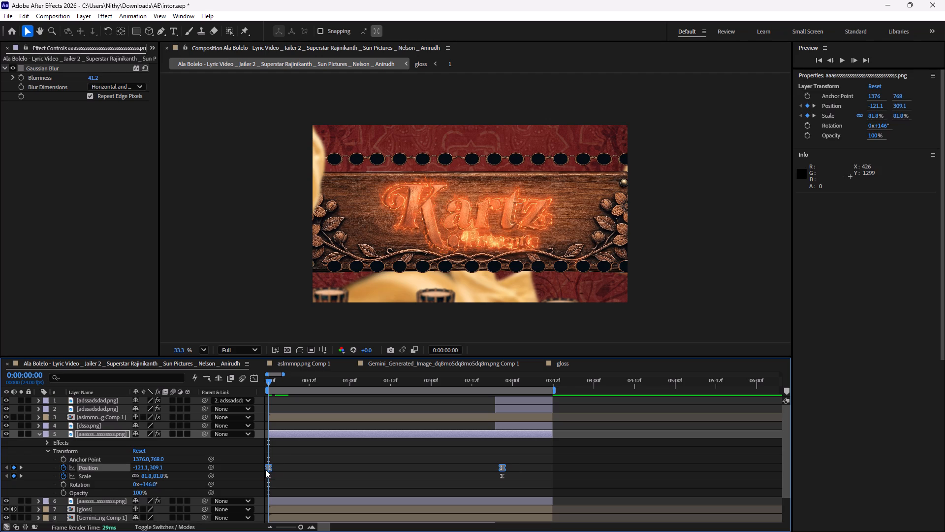
pyautogui.press('BackSpace')
# Place the new cloth copy at about position 26, 873 with 86° rotation in the lower foreground, and preview the animation.
pyautogui.moveTo(314, 168); pyautogui.dragTo(331, 188)
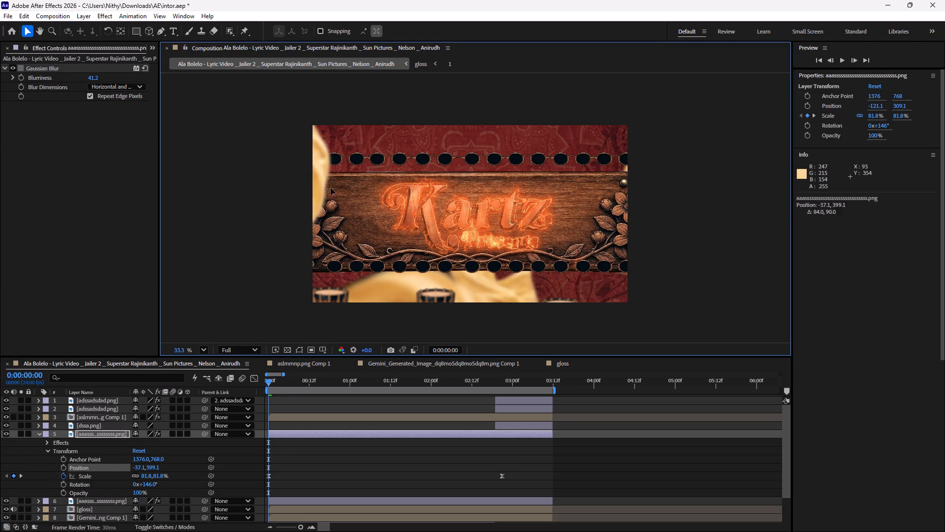
pyautogui.moveTo(331, 188); pyautogui.dragTo(346, 298)
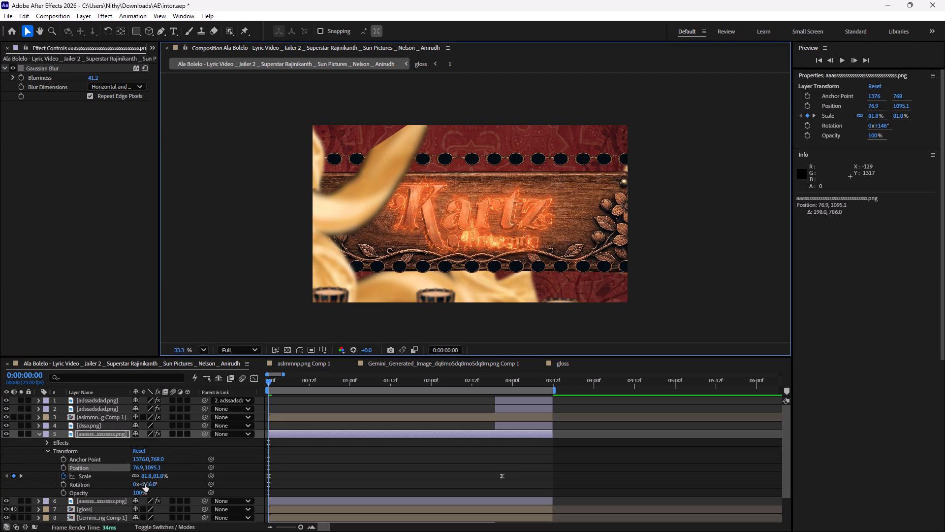
pyautogui.moveTo(145, 484); pyautogui.dragTo(117, 489)
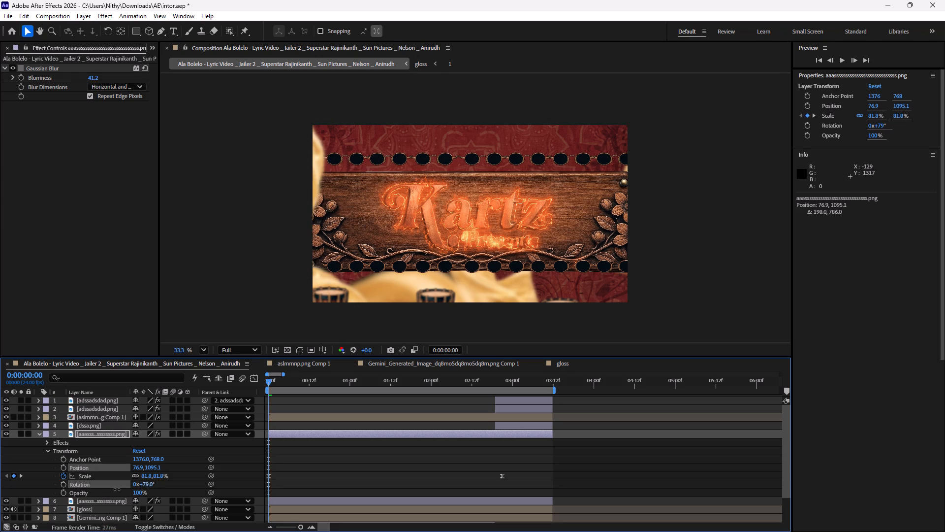
pyautogui.moveTo(117, 489); pyautogui.dragTo(118, 487)
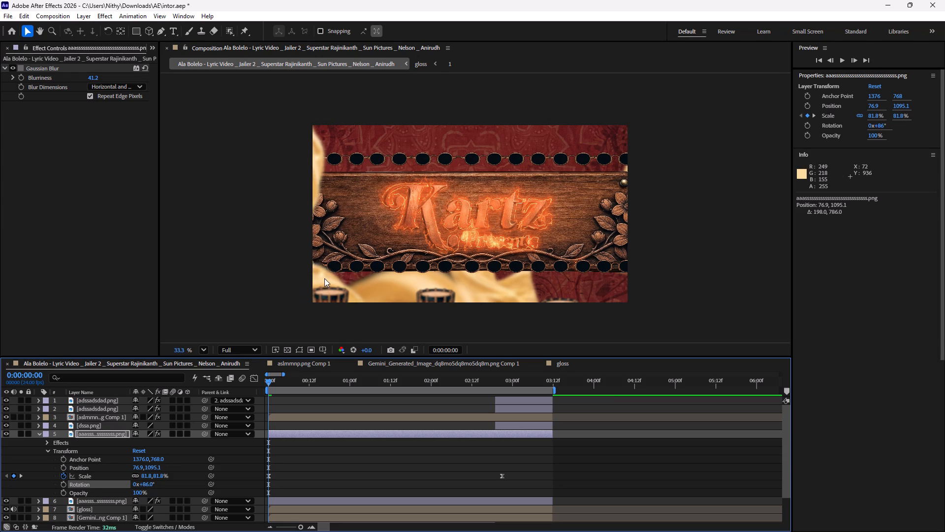
pyautogui.moveTo(324, 278); pyautogui.dragTo(316, 241)
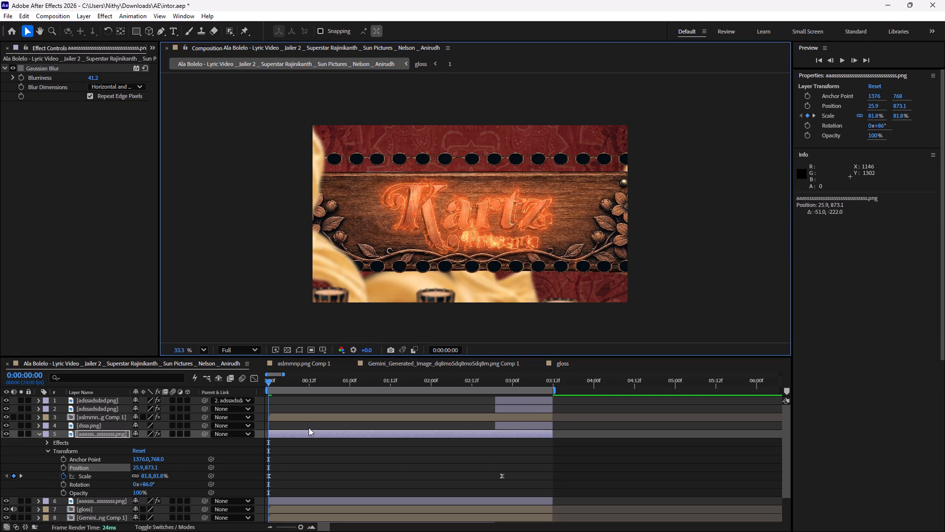
pyautogui.press('space')
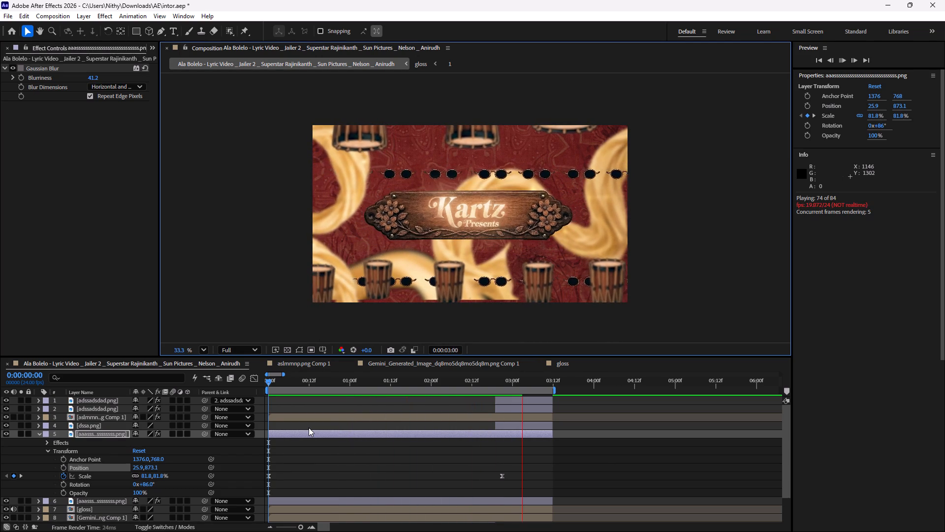
pyautogui.press('space')
pyautogui.press('space')
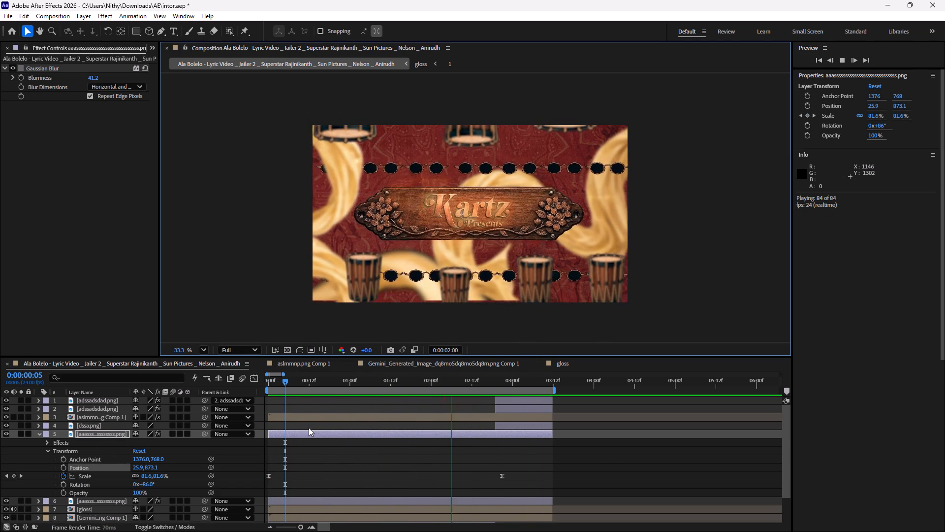
pyautogui.press('space')
pyautogui.press('space')
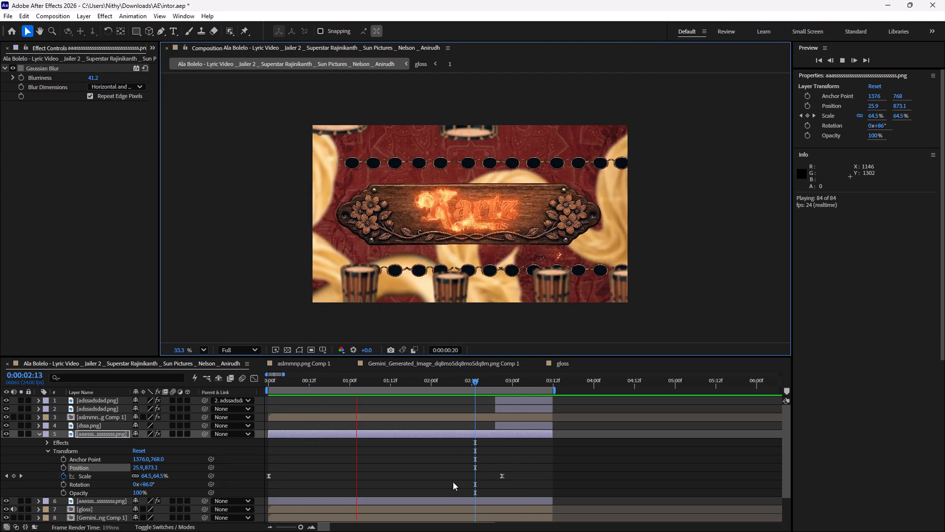
# Reshape the cloth copy's Scale speed graph so the shrink peaks early and eases out slowly into the last keyframe, and preview it.
pyautogui.moveTo(523, 477); pyautogui.dragTo(210, 463)
pyautogui.click(254, 379)
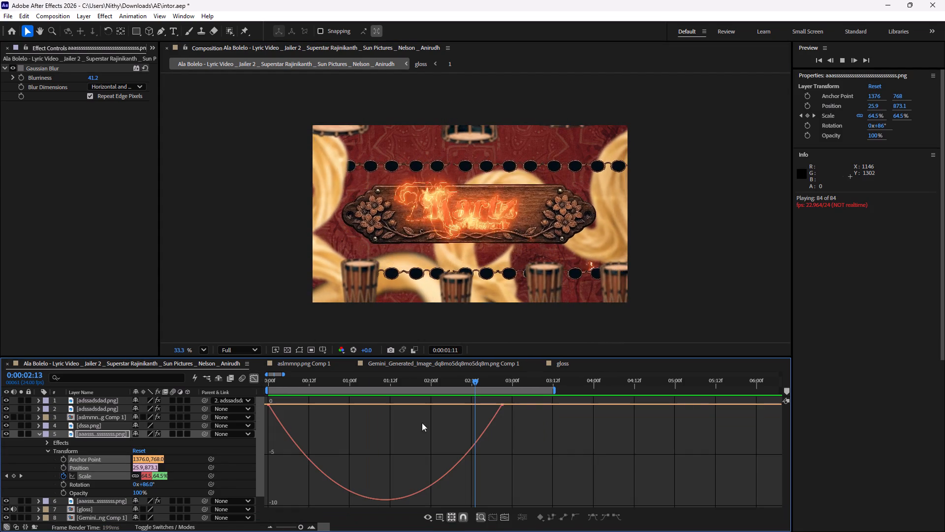
pyautogui.click(503, 404)
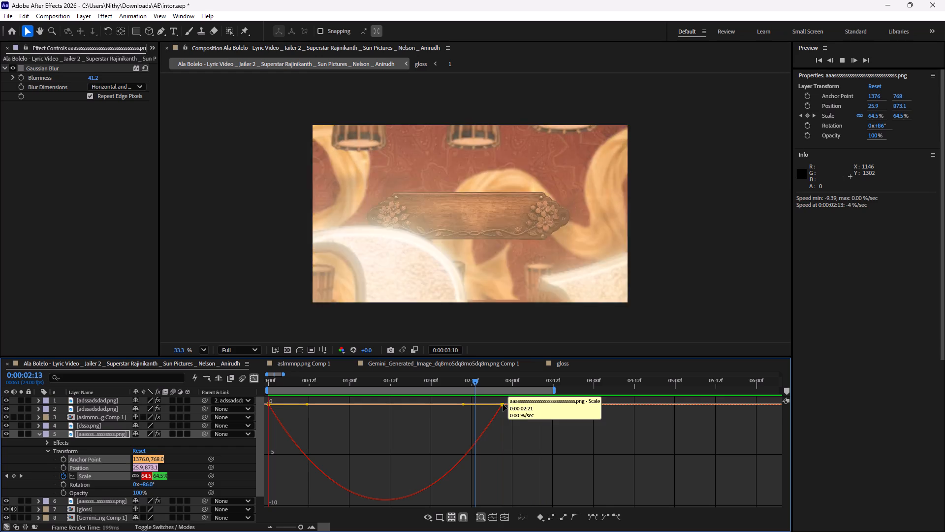
pyautogui.moveTo(466, 404); pyautogui.dragTo(530, 411)
pyautogui.click(501, 405)
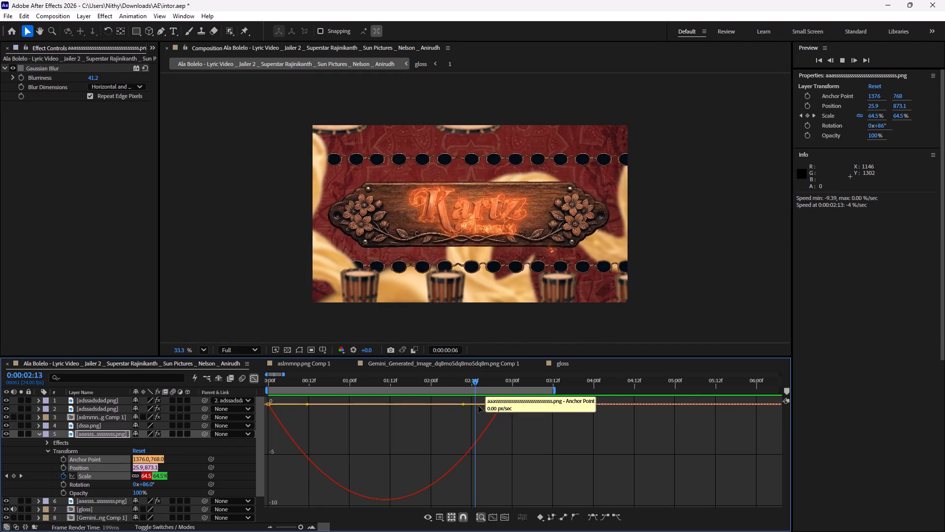
pyautogui.moveTo(464, 404); pyautogui.dragTo(369, 404)
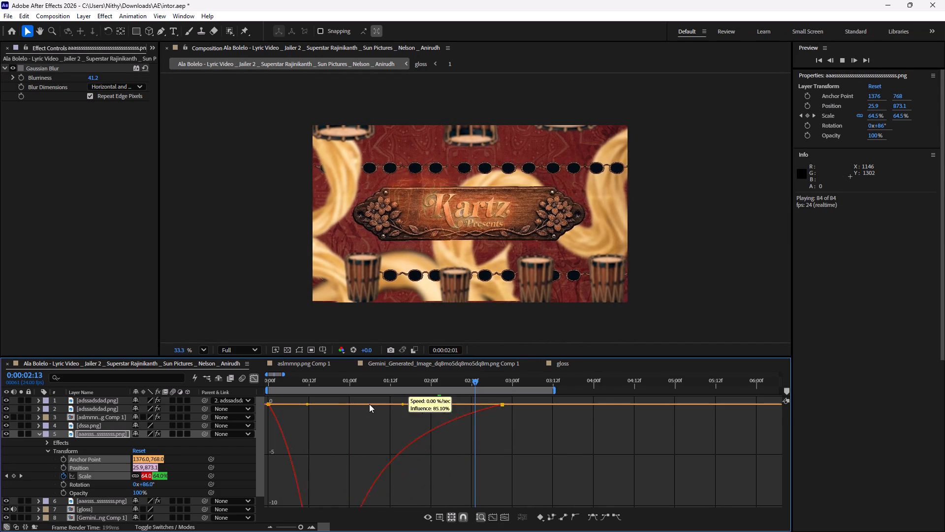
pyautogui.moveTo(369, 404); pyautogui.dragTo(286, 402)
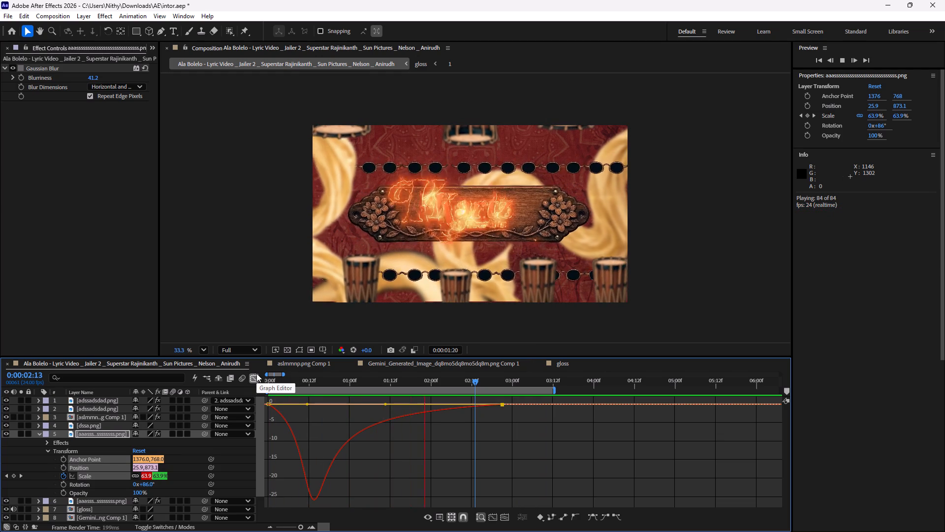
pyautogui.click(254, 375)
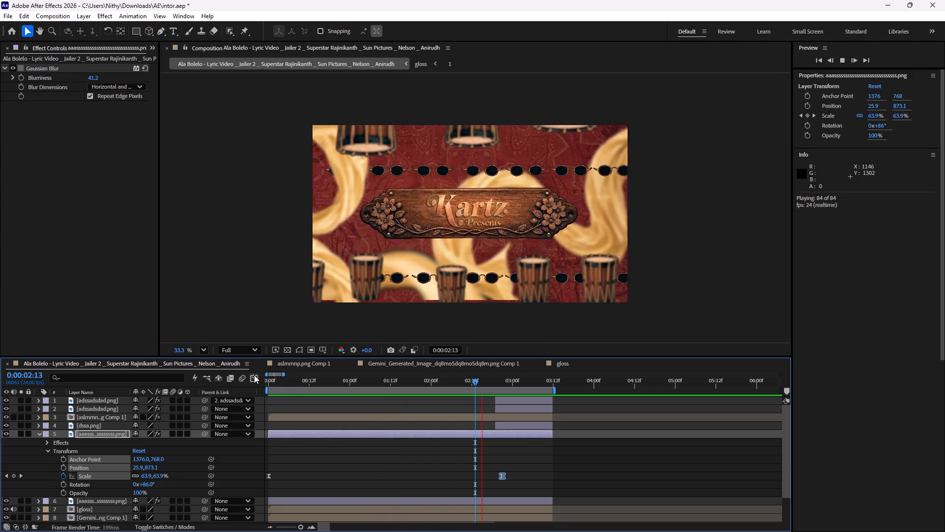
pyautogui.press('space')
pyautogui.press('space')
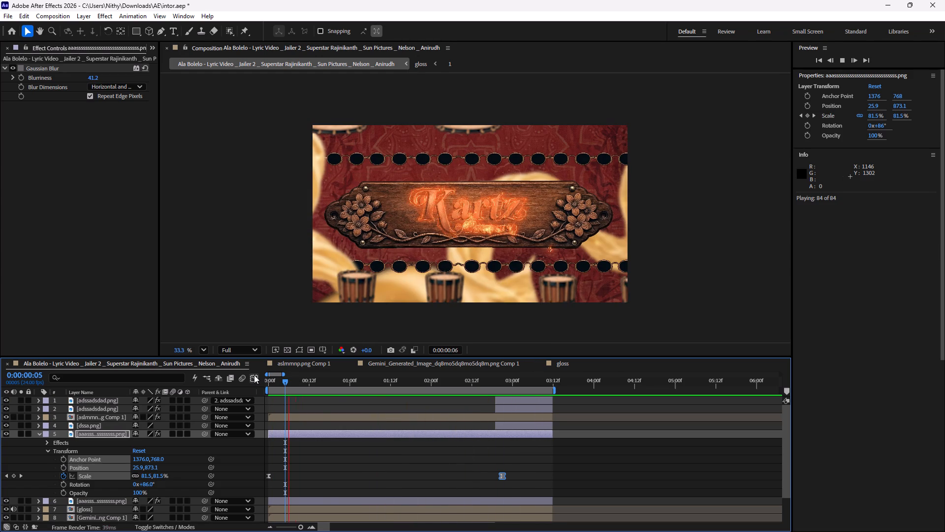
pyautogui.press('space')
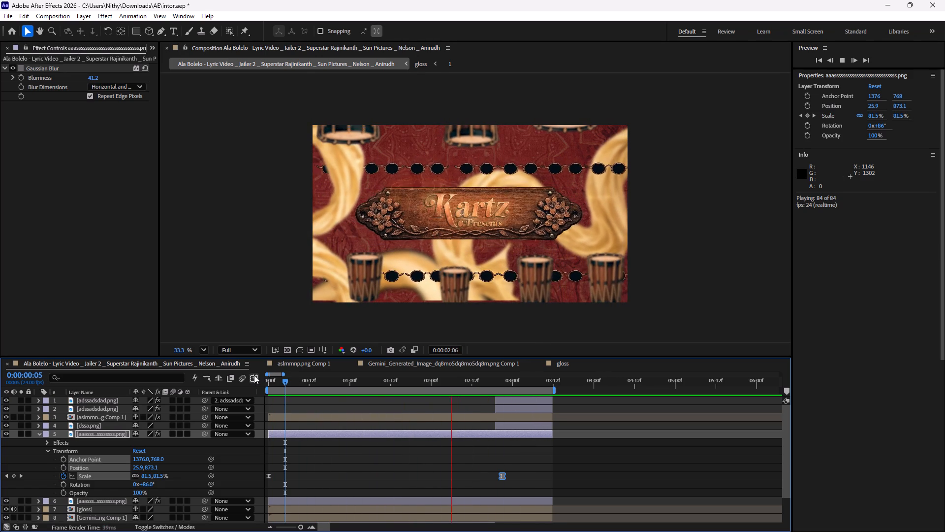
# Expand the gloss layer's Transform properties.
pyautogui.click(93, 512)
pyautogui.scroll(-2, 326, 455)
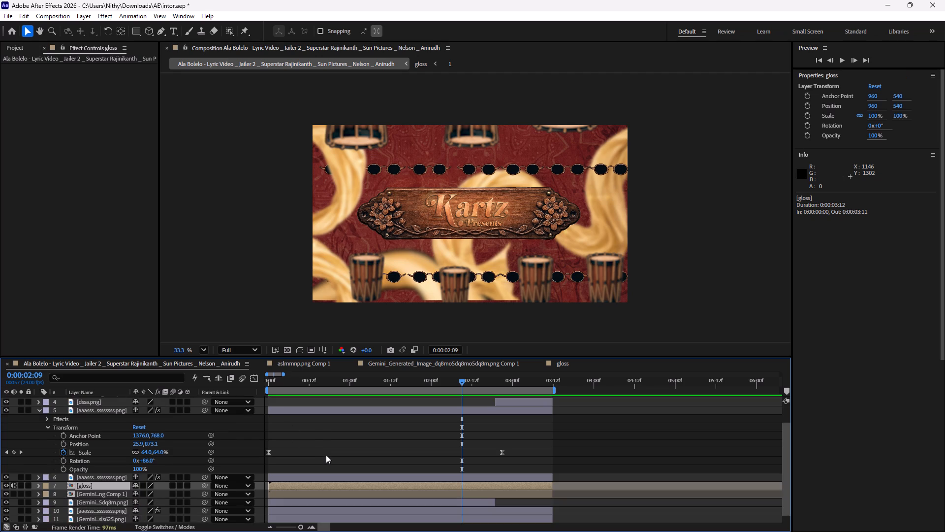
pyautogui.click(37, 475)
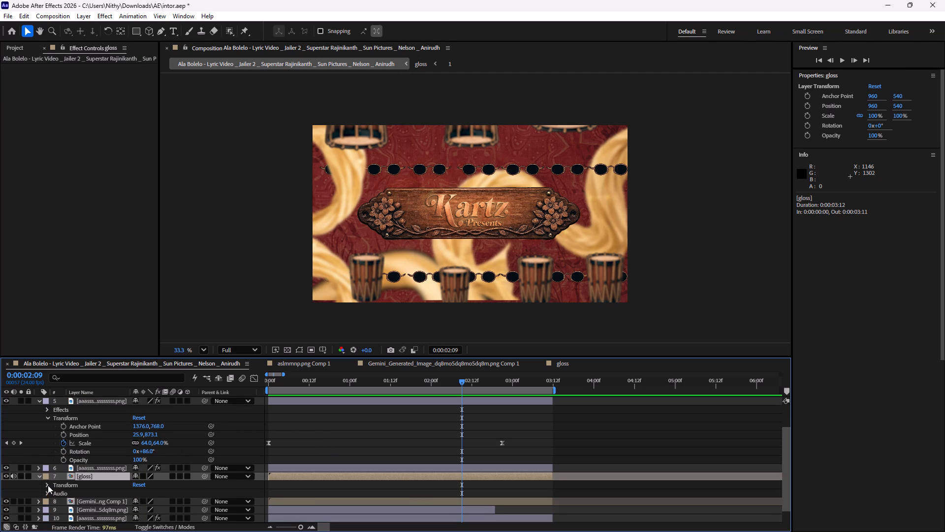
pyautogui.click(48, 485)
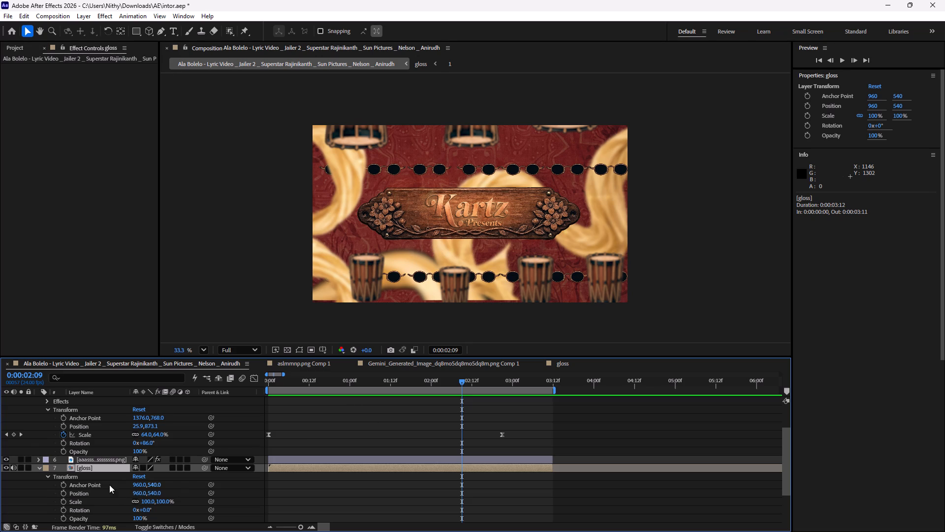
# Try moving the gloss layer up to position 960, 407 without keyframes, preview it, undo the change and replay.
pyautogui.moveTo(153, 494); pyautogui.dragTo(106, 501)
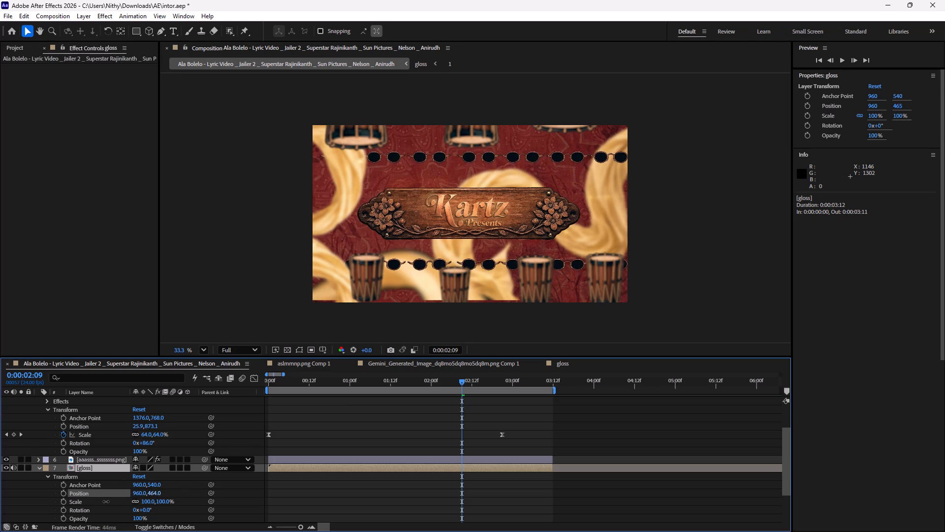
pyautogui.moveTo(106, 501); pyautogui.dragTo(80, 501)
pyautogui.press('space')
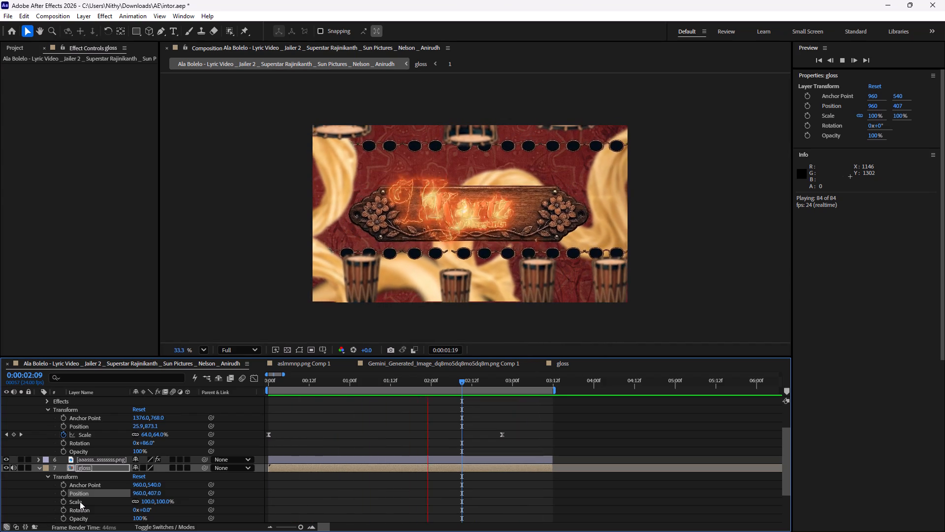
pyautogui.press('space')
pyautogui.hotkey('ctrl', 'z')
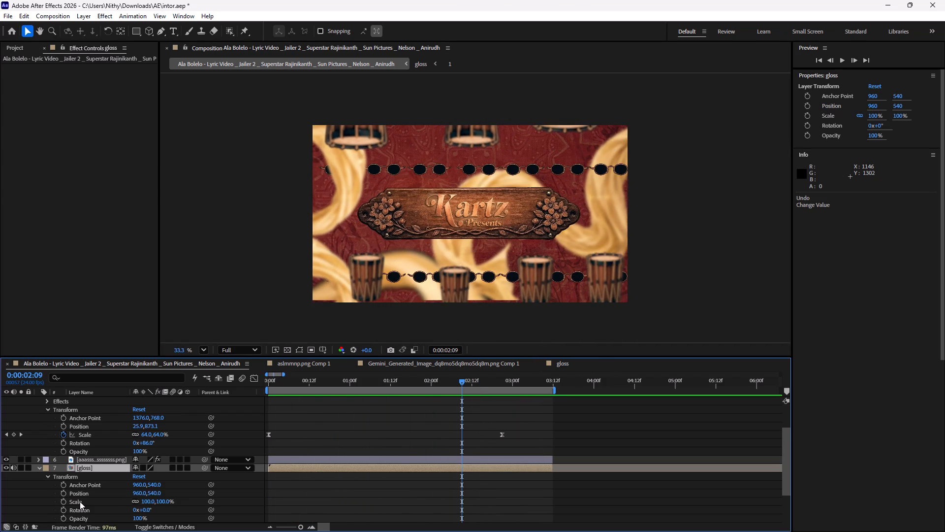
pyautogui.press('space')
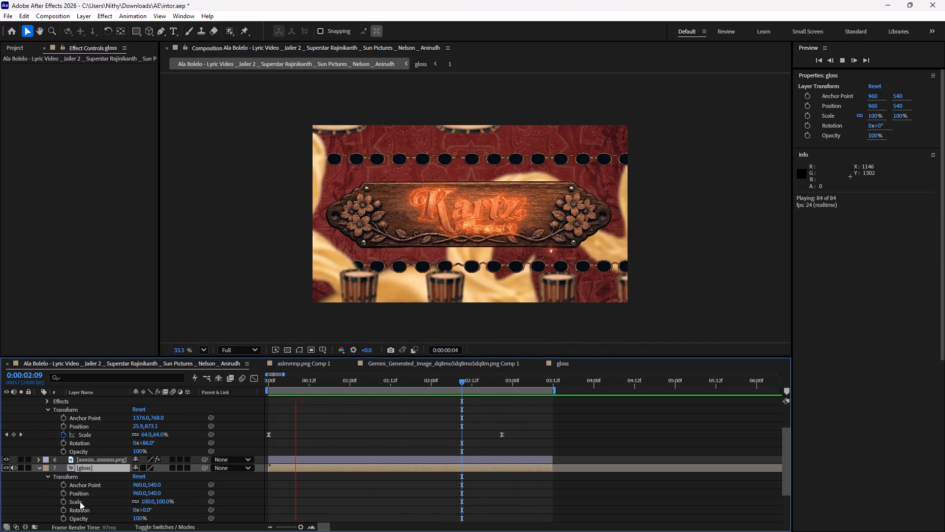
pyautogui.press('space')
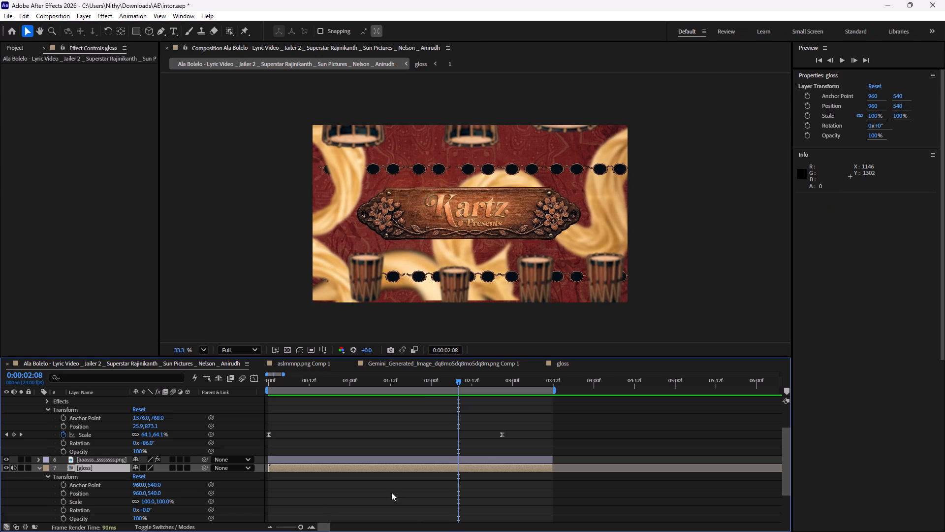
# Keyframe the gloss layer's Position at 960, 540 at 0:00:01:14 and at 960, 440 at 0:00:03:06.
pyautogui.moveTo(456, 380); pyautogui.dragTo(399, 386)
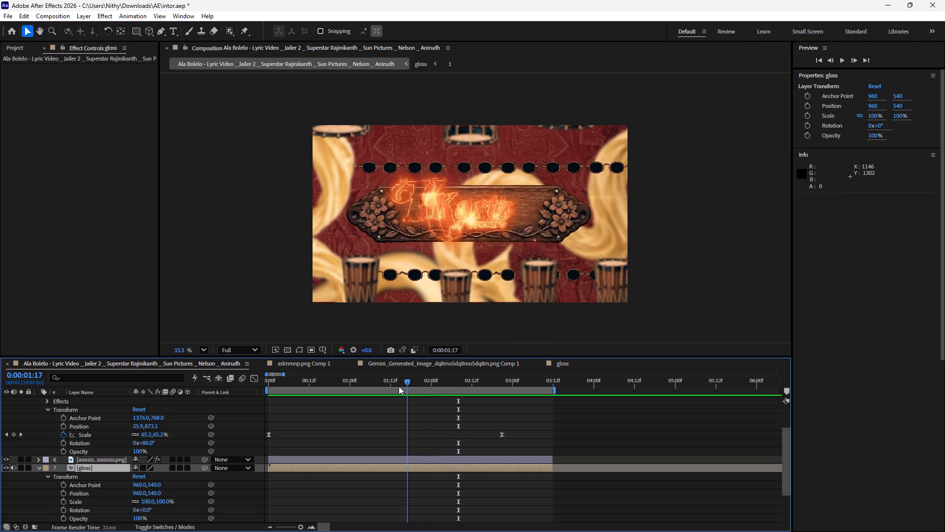
pyautogui.moveTo(399, 386); pyautogui.dragTo(396, 386)
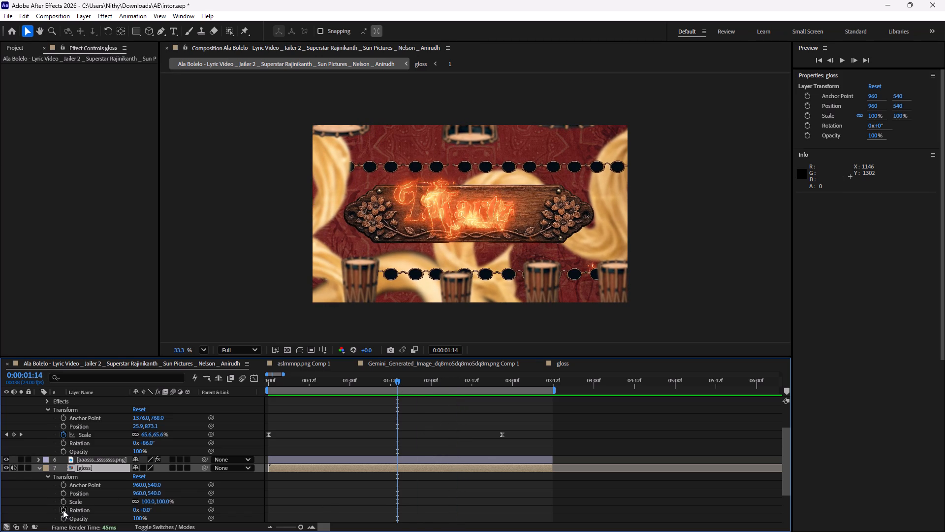
pyautogui.click(63, 496)
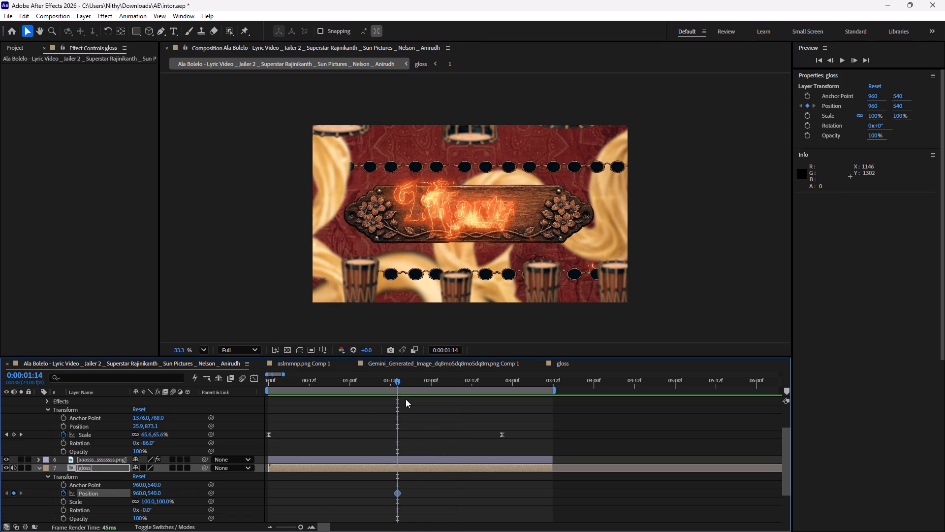
pyautogui.moveTo(457, 376); pyautogui.dragTo(536, 388)
pyautogui.moveTo(535, 378); pyautogui.dragTo(542, 380)
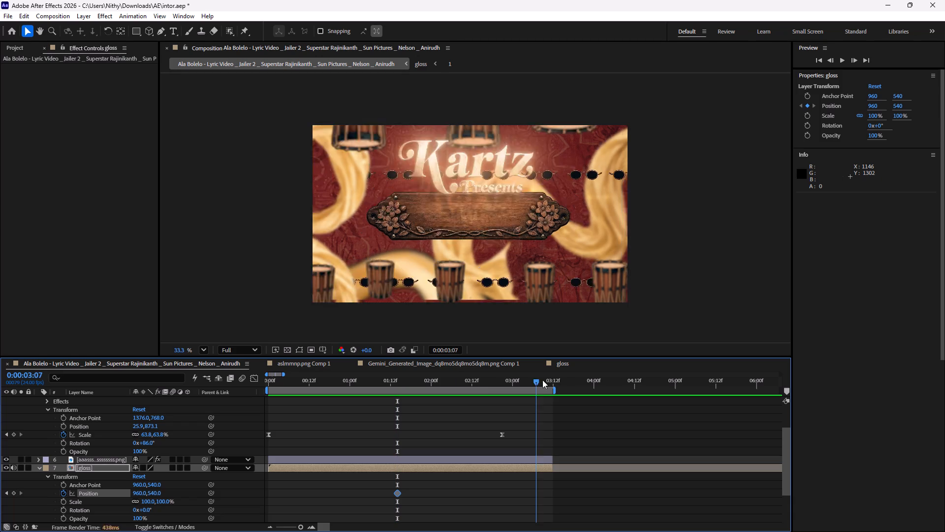
pyautogui.moveTo(542, 380); pyautogui.dragTo(534, 383)
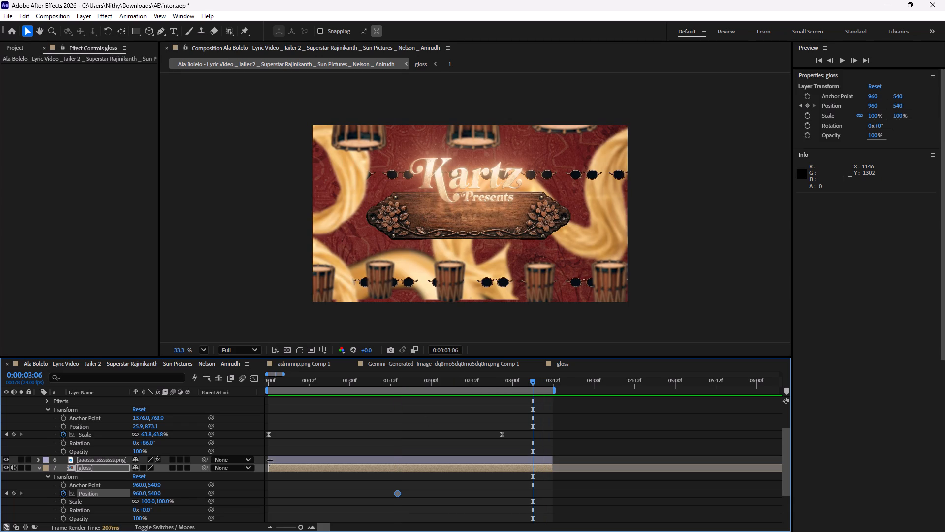
pyautogui.moveTo(150, 491); pyautogui.dragTo(184, 488)
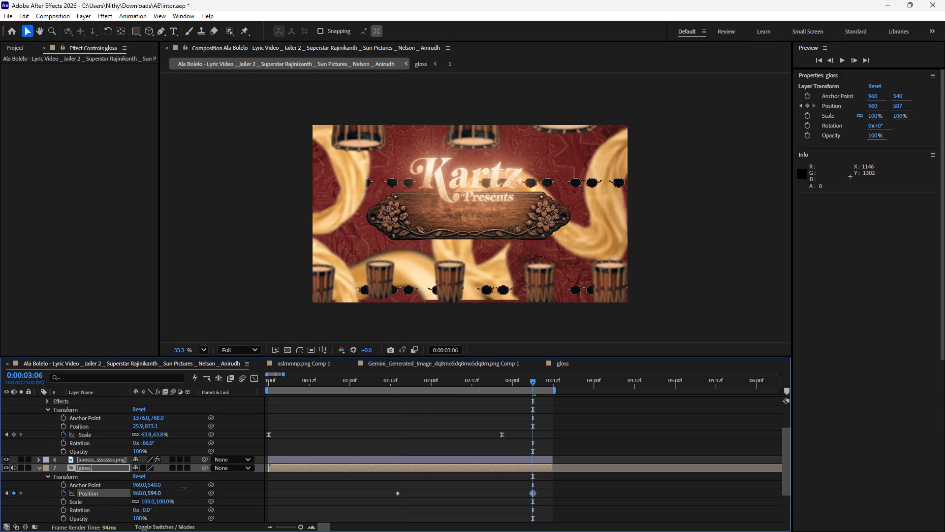
pyautogui.moveTo(184, 488); pyautogui.dragTo(96, 497)
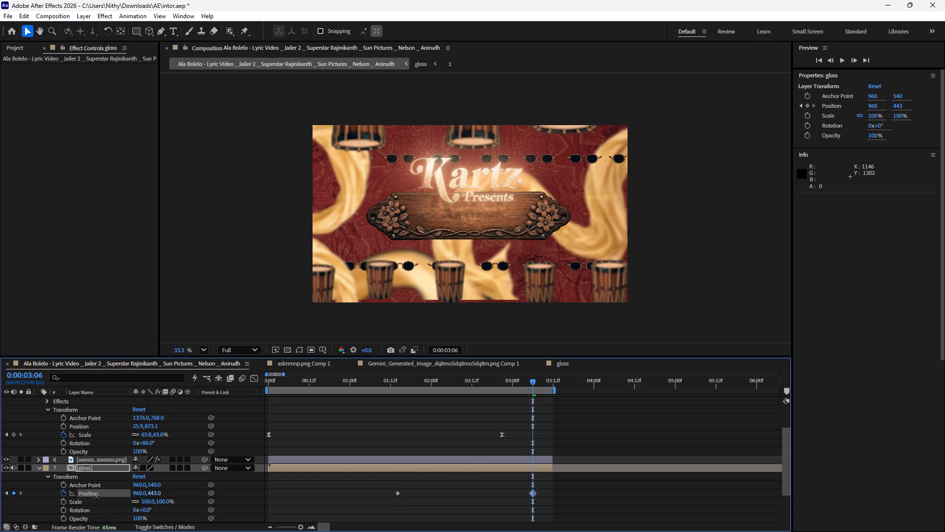
pyautogui.moveTo(96, 497); pyautogui.dragTo(95, 497)
# Apply Easy Ease to both gloss Position keyframes, reshape the speed graph for an early peak and long ease-out, and preview the animation.
pyautogui.moveTo(383, 491); pyautogui.dragTo(526, 496)
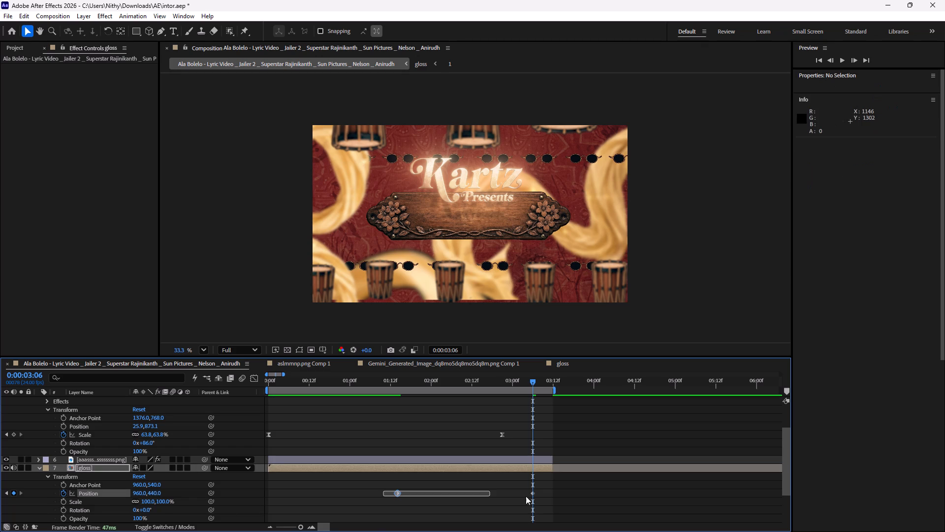
pyautogui.moveTo(526, 496); pyautogui.dragTo(565, 495)
pyautogui.press('F9')
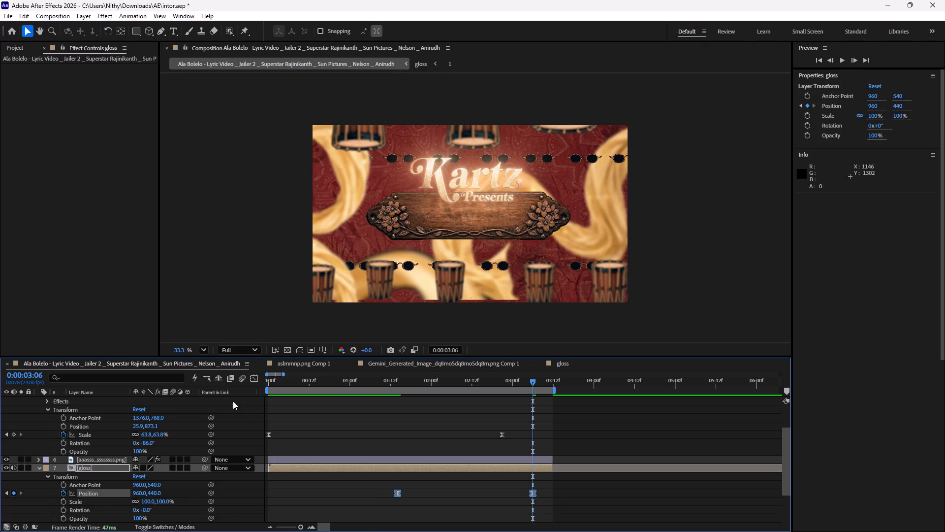
pyautogui.click(251, 377)
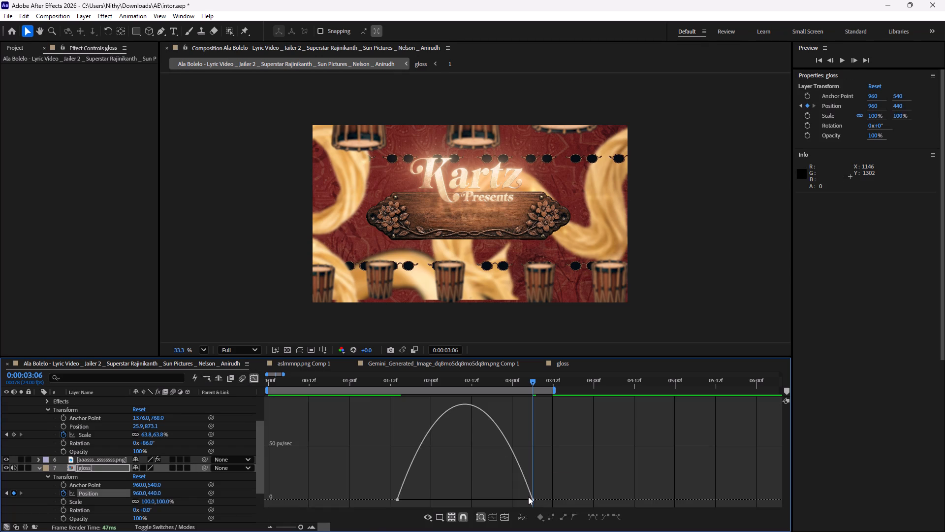
pyautogui.click(532, 499)
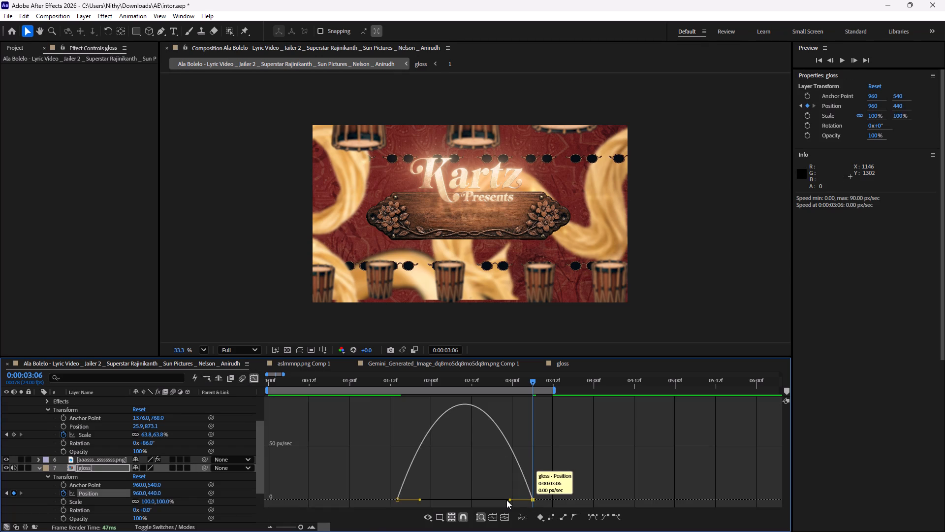
pyautogui.moveTo(507, 499); pyautogui.dragTo(528, 507)
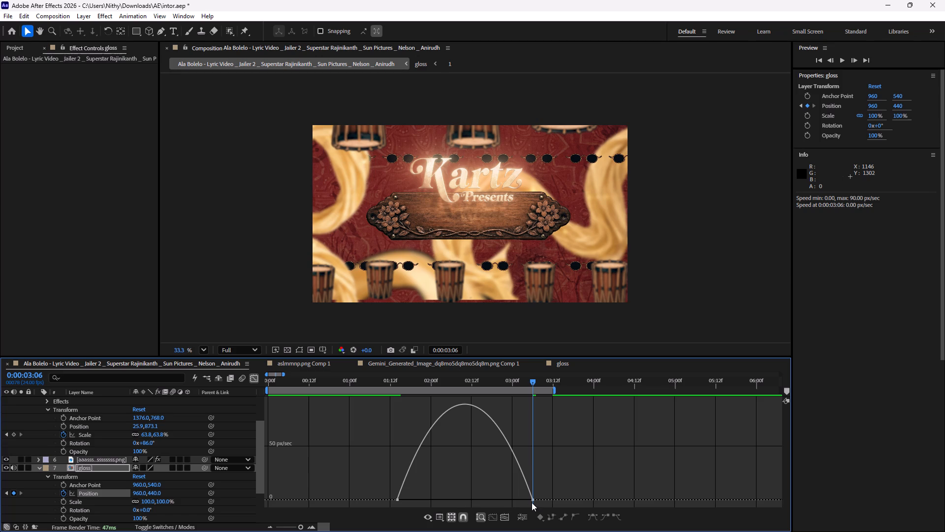
pyautogui.click(534, 499)
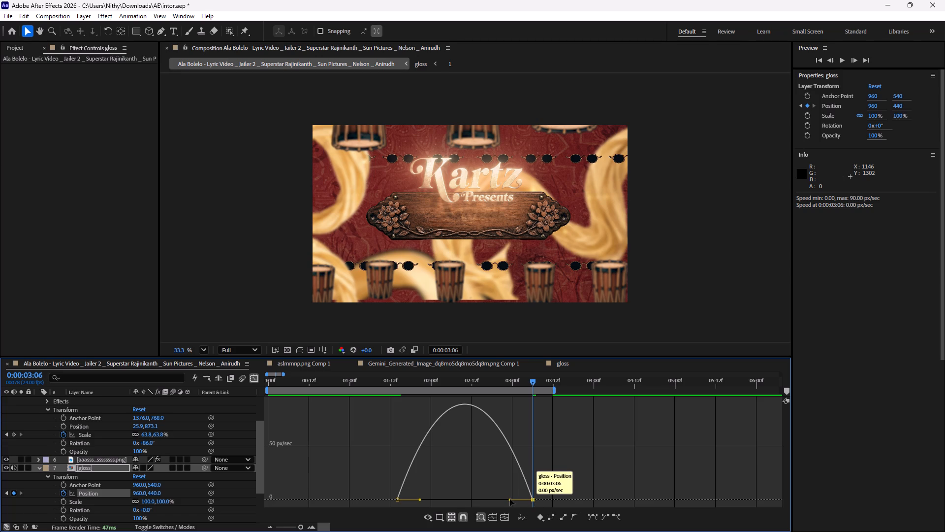
pyautogui.moveTo(510, 499); pyautogui.dragTo(439, 499)
pyautogui.moveTo(388, 384); pyautogui.dragTo(370, 383)
pyautogui.press('space')
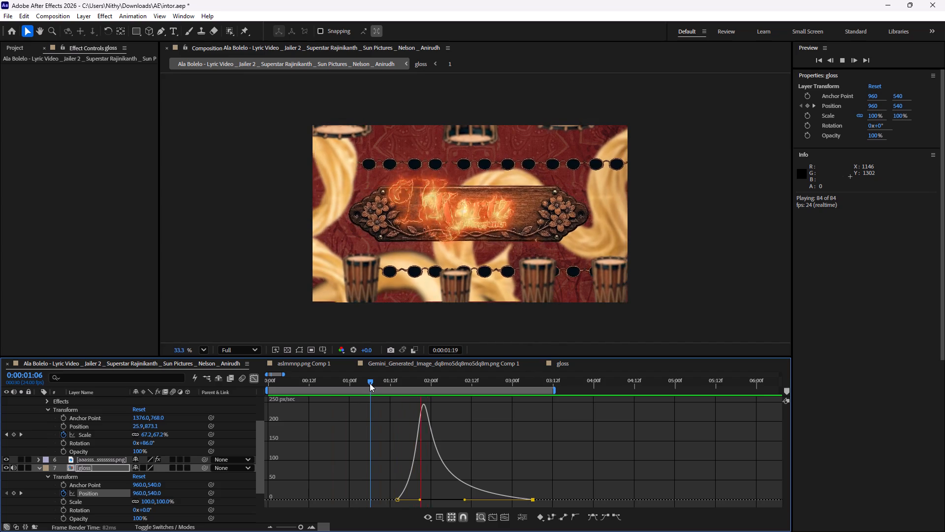
pyautogui.press('space')
pyautogui.press('space')
pyautogui.press('space')
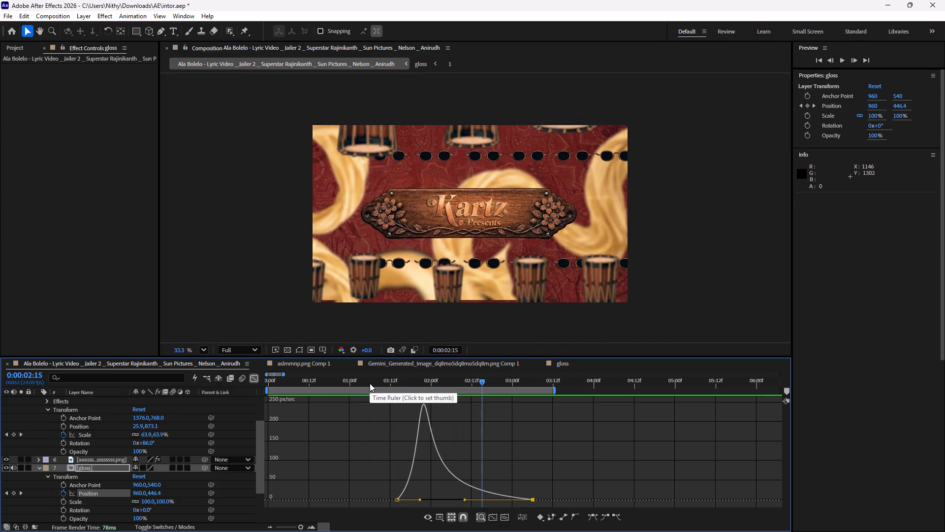
pyautogui.press('space')
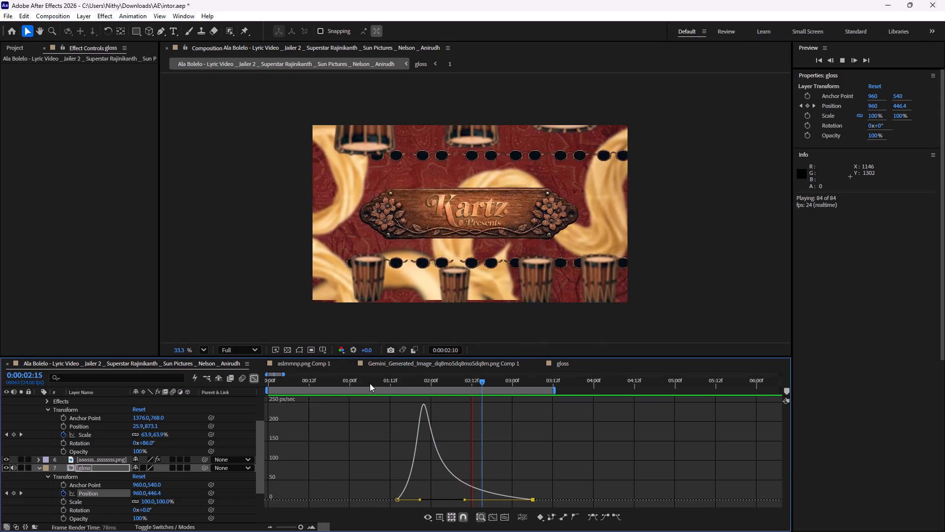
# Save the project and stop the preview.
pyautogui.hotkey('ctrl', 's')
pyautogui.press('space')
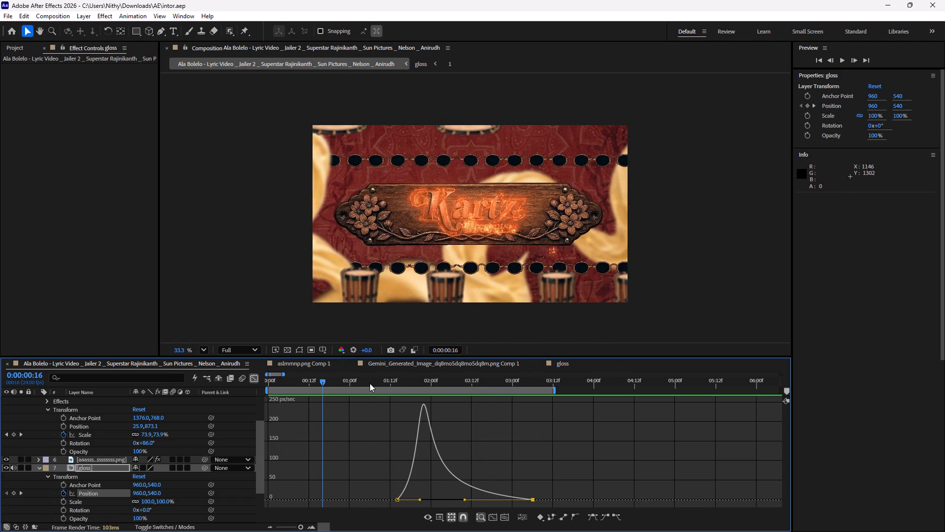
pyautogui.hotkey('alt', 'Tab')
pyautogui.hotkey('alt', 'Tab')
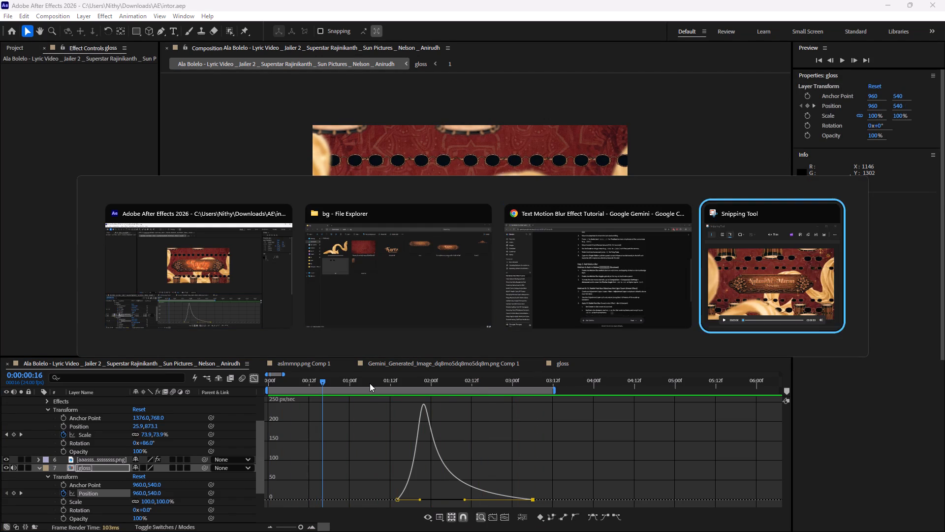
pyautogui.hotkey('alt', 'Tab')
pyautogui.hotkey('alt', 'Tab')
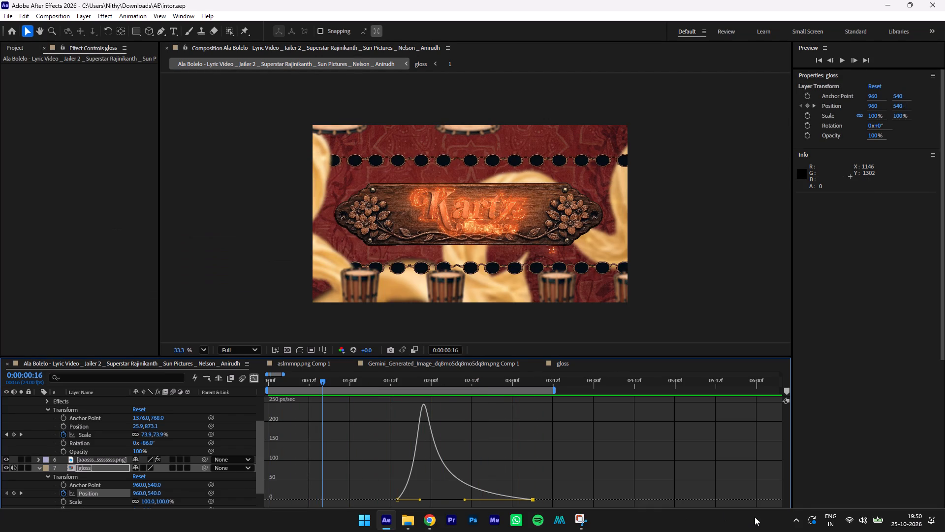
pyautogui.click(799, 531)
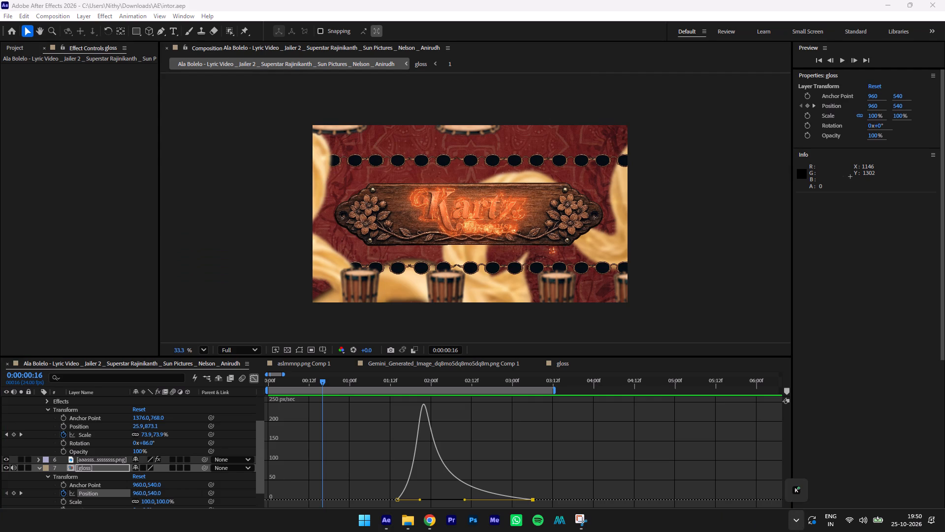